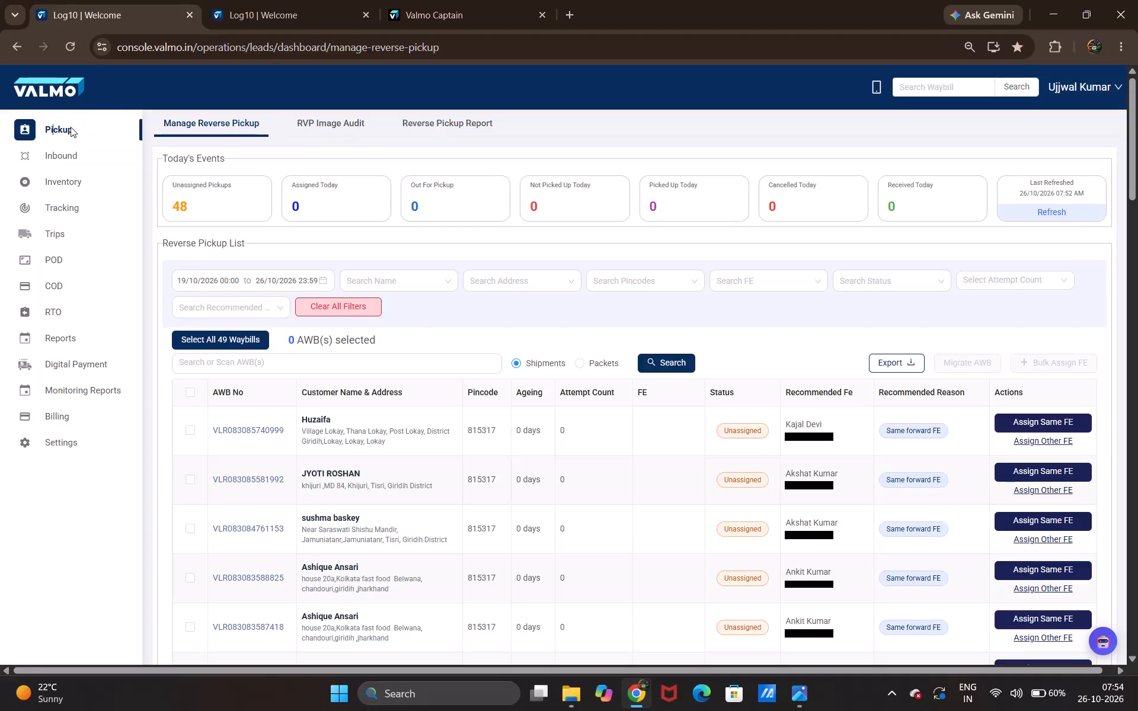
left_click(60, 156)
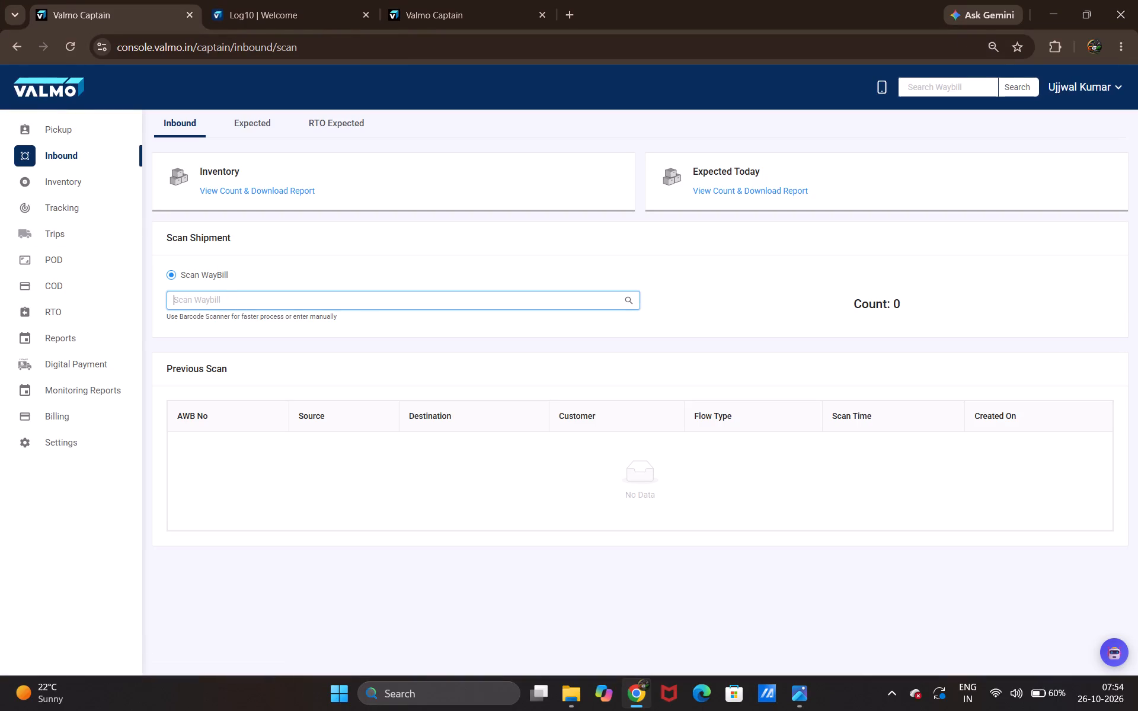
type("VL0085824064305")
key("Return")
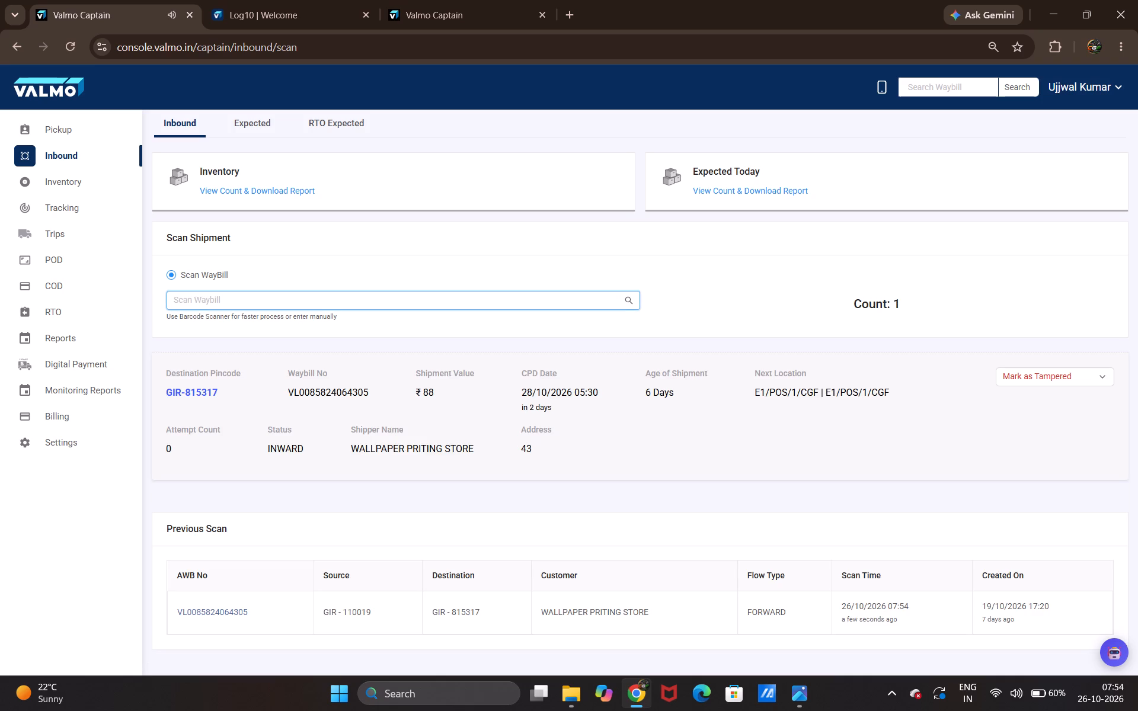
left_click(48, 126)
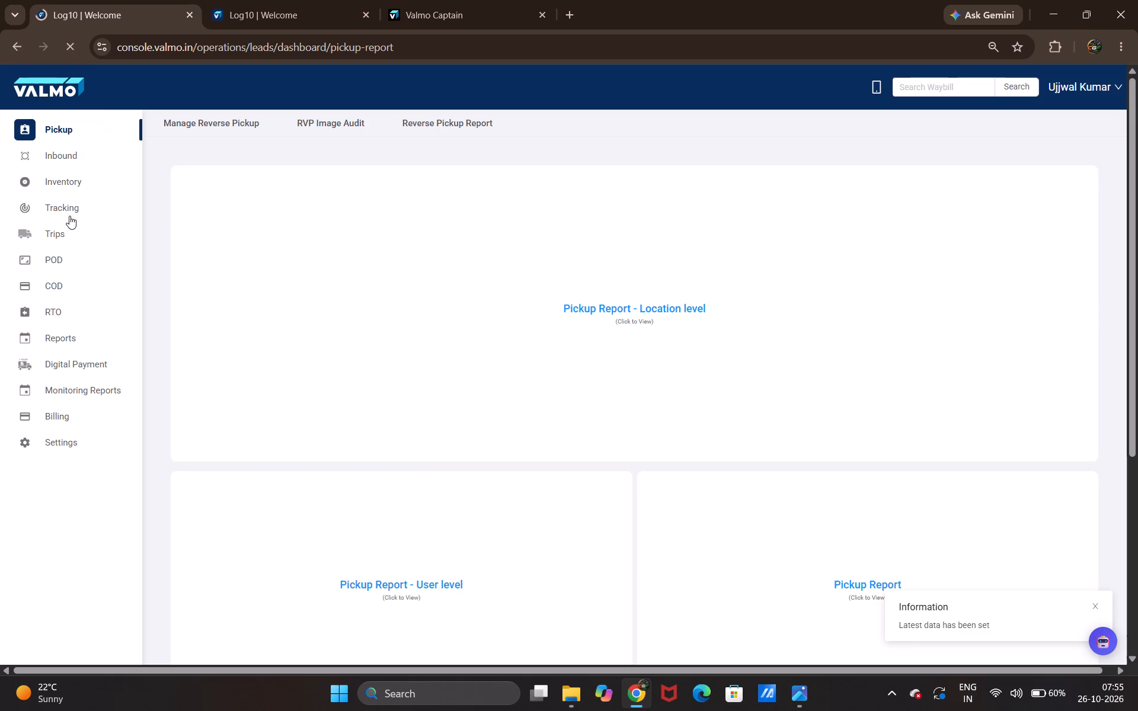
left_click(68, 208)
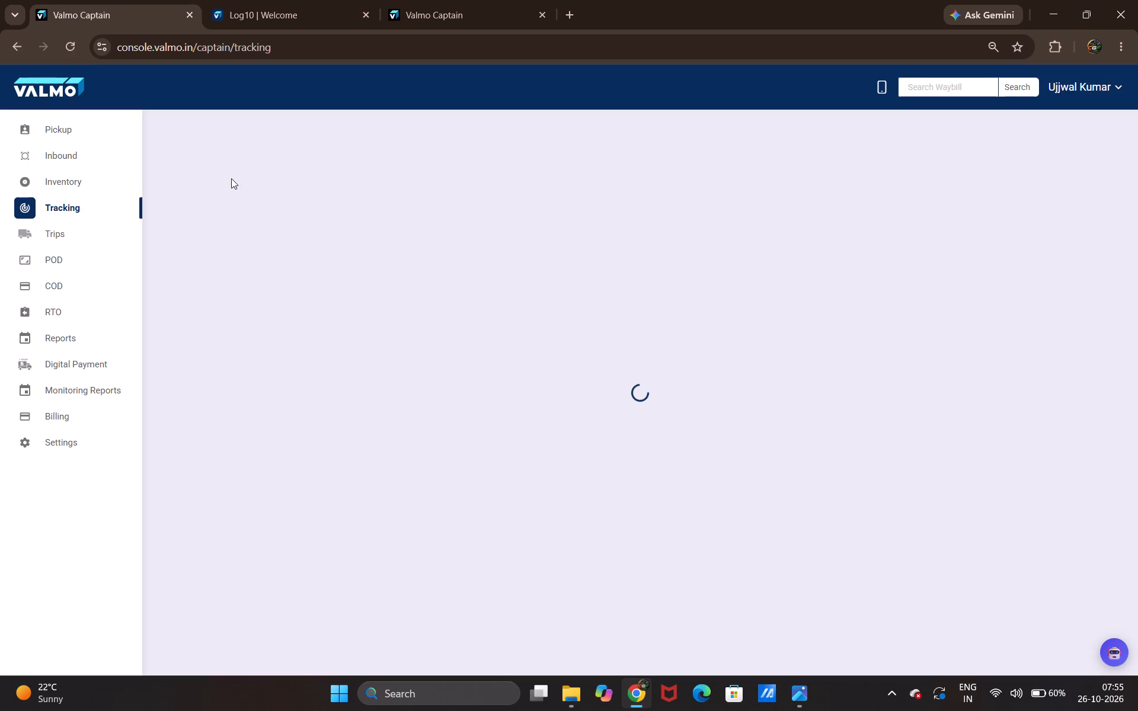
left_click(594, 239)
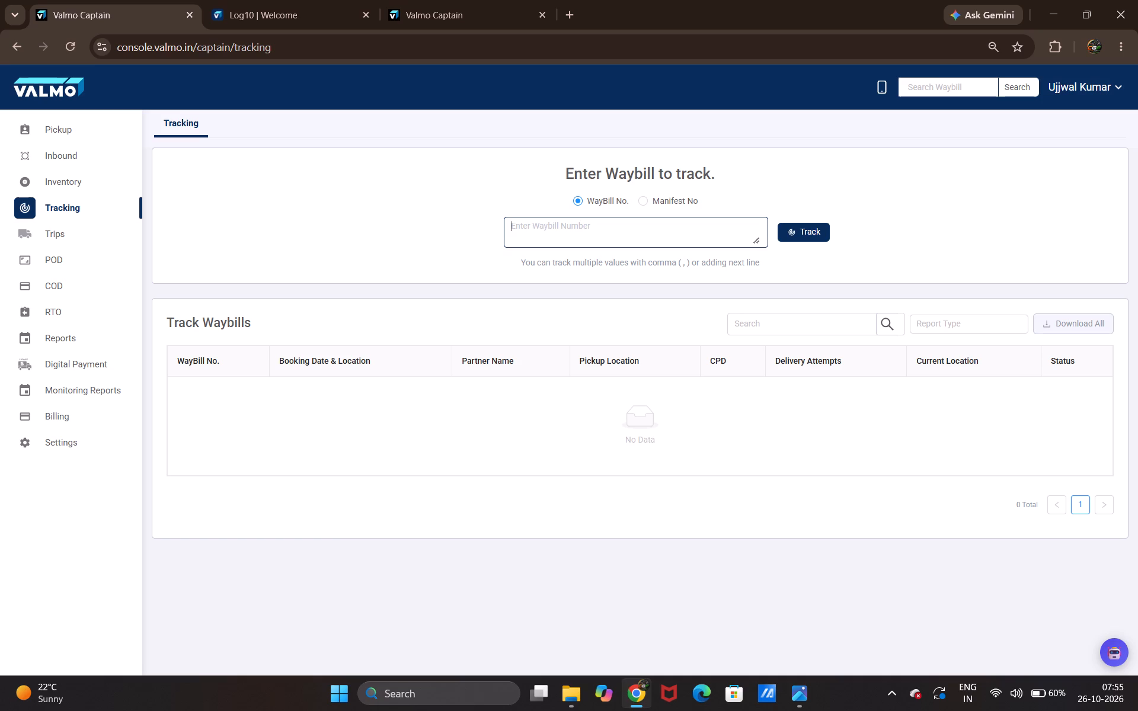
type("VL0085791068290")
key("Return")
left_click(789, 230)
left_click(220, 408)
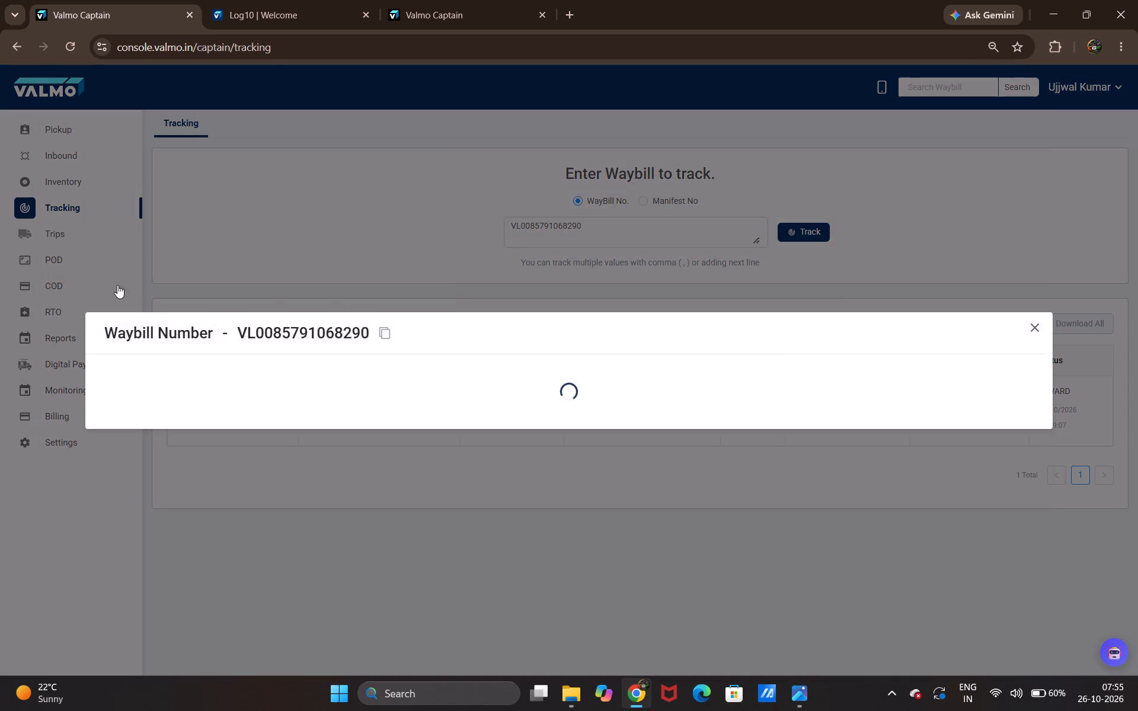
Expand the waybill's consignee details and start a call to the customer's primary number.
left_click(146, 217)
left_click(261, 332)
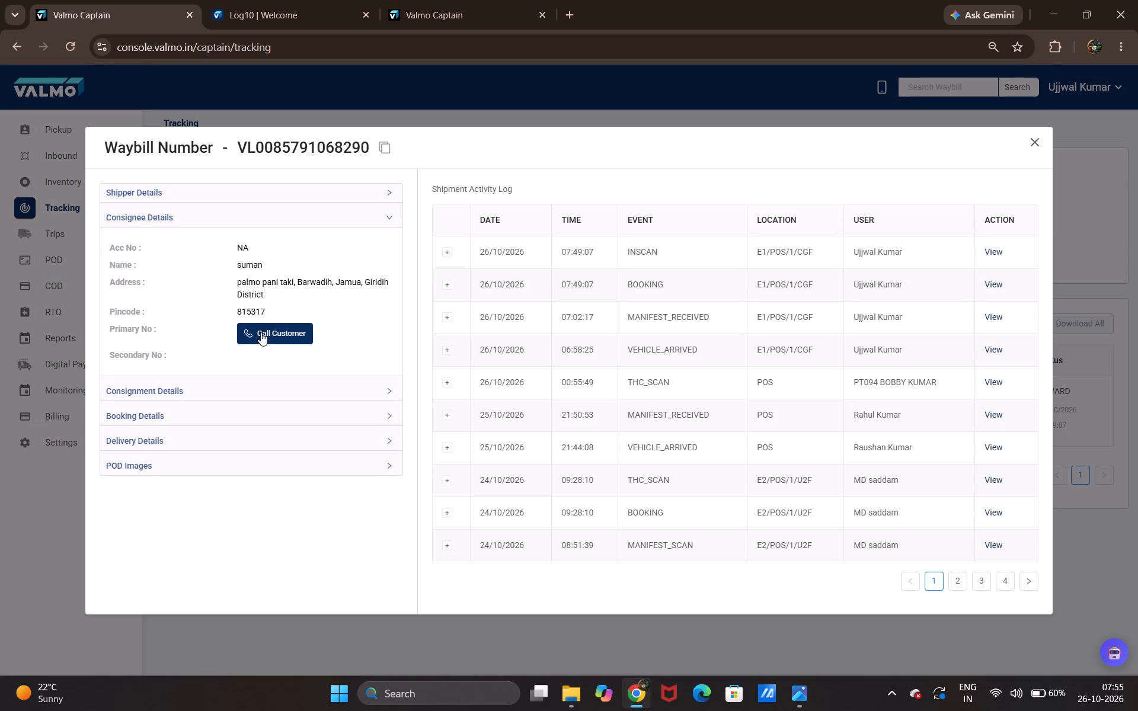
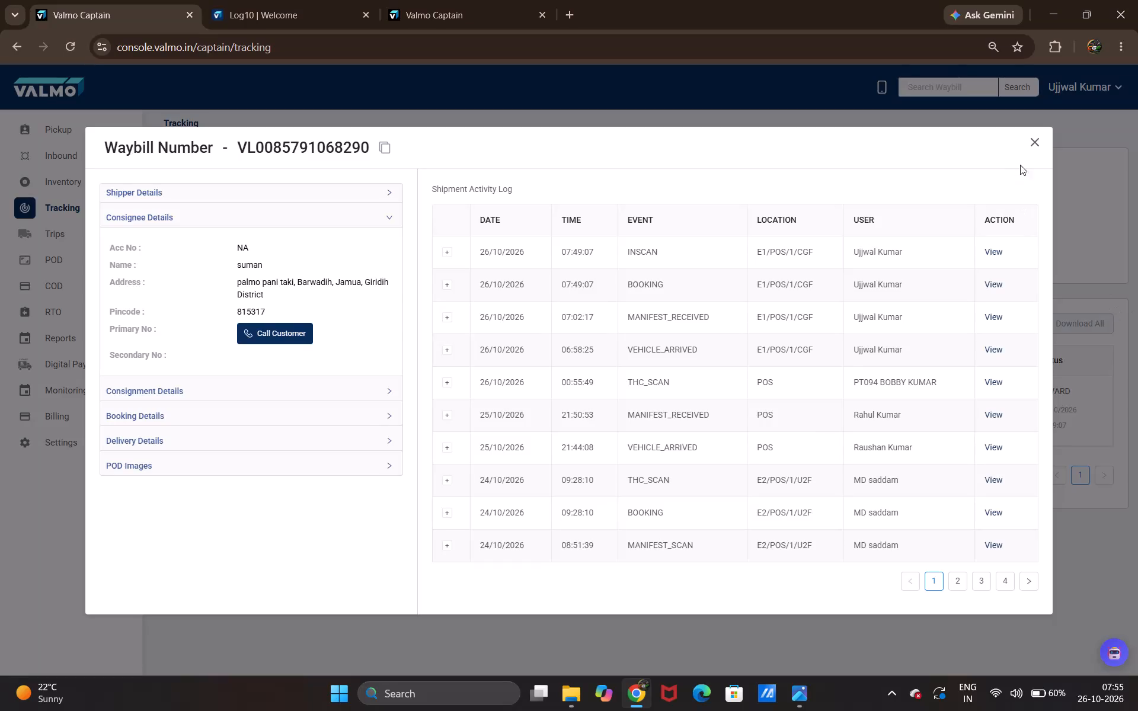
left_click(1031, 139)
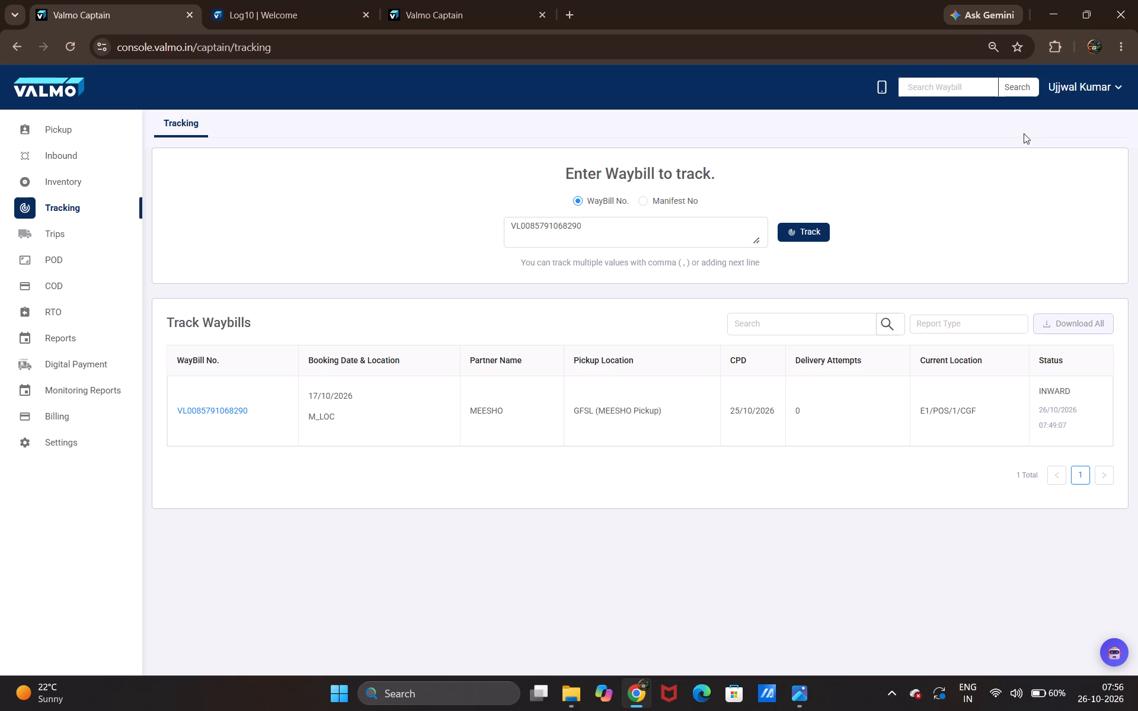
double_click(546, 226)
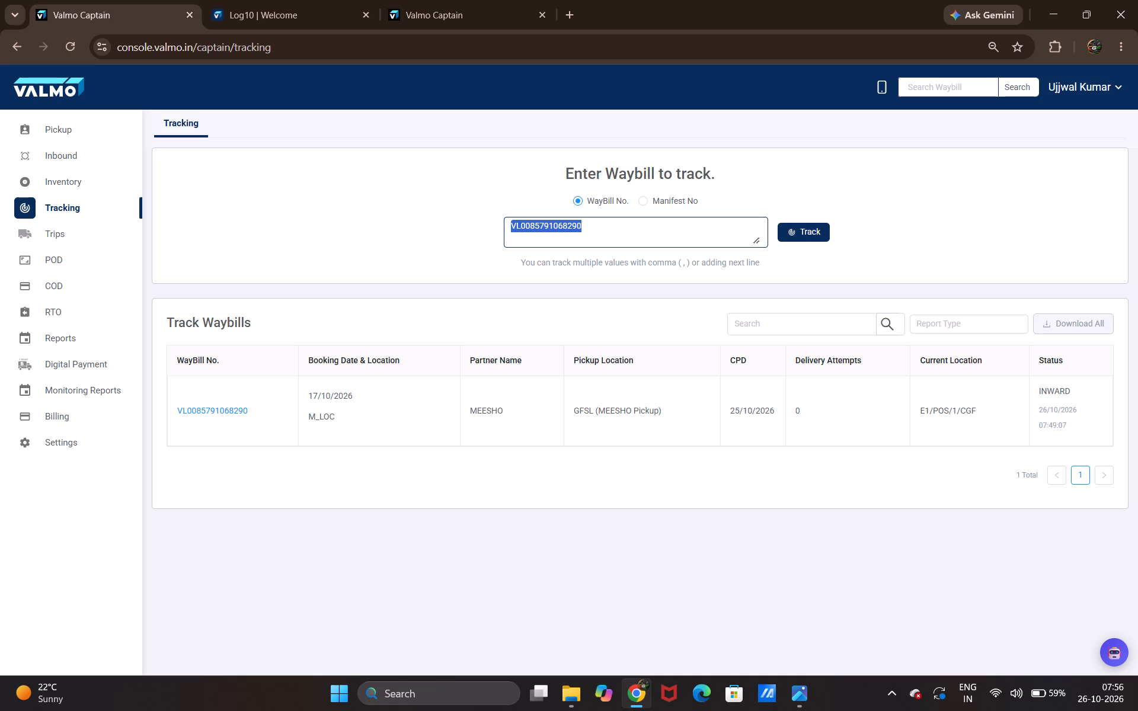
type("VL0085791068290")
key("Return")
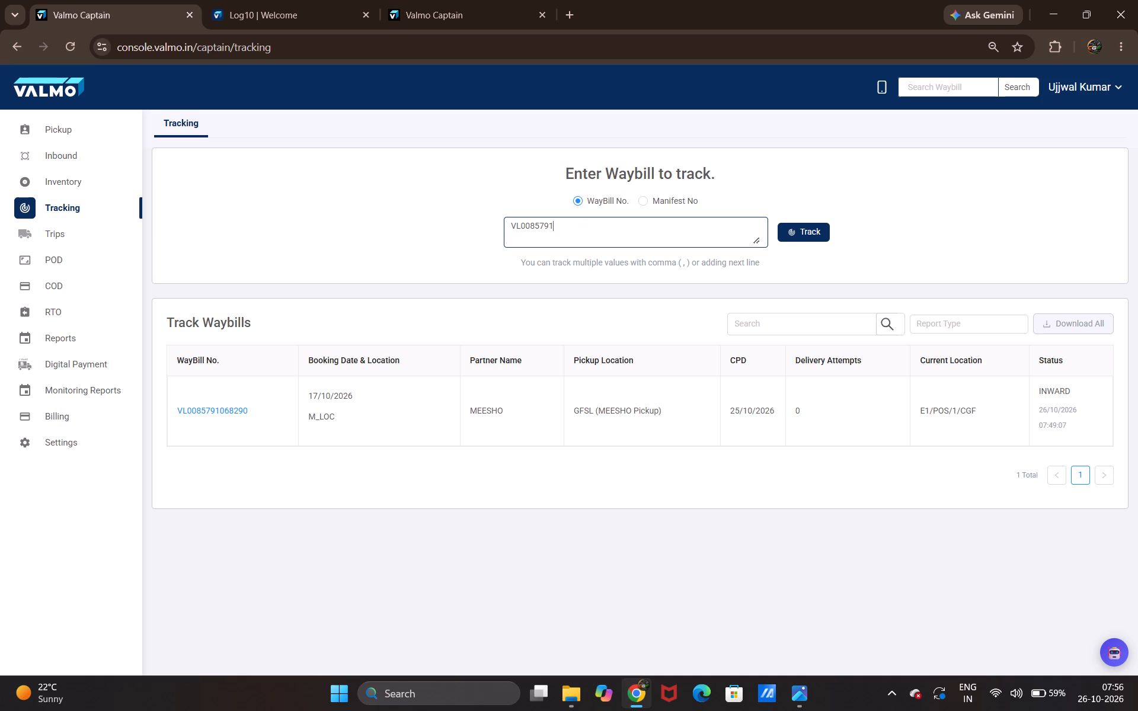
left_click(791, 224)
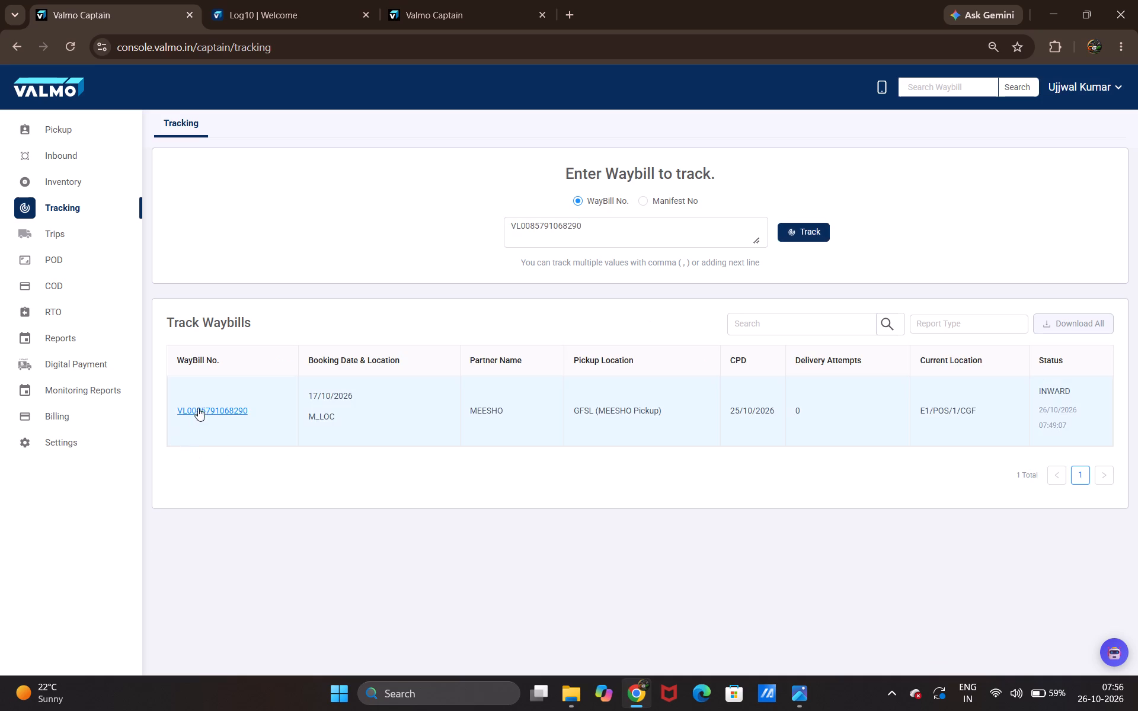
left_click(200, 406)
left_click(140, 213)
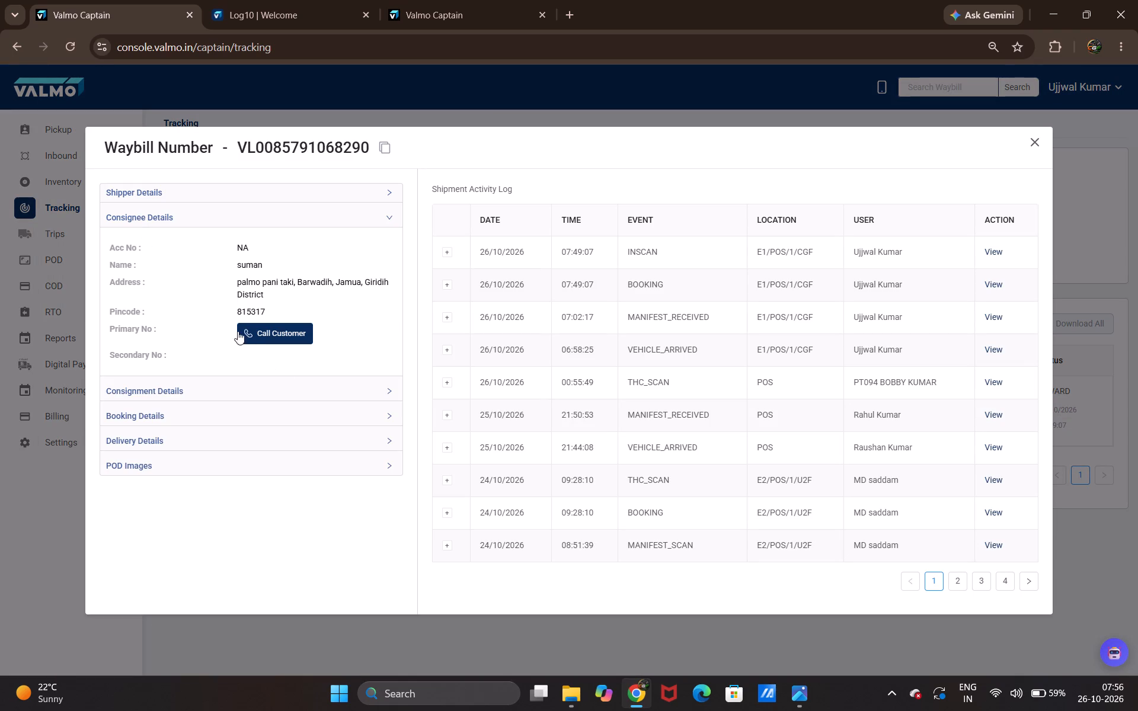
left_click(1035, 138)
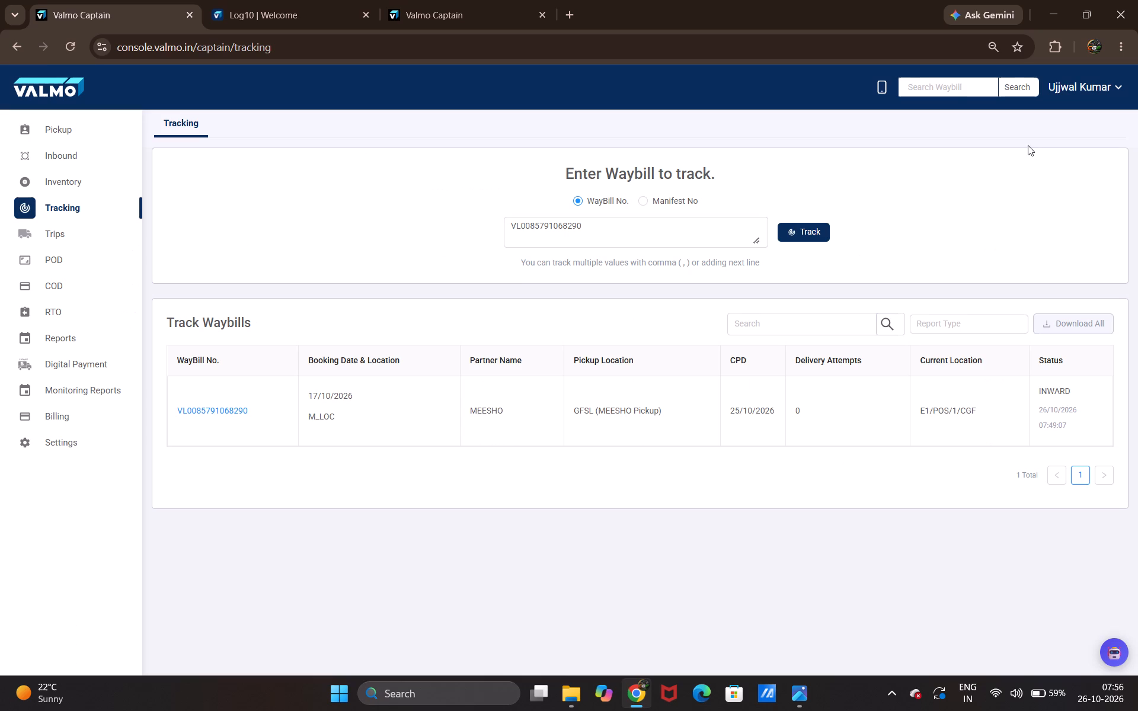
double_click(532, 225)
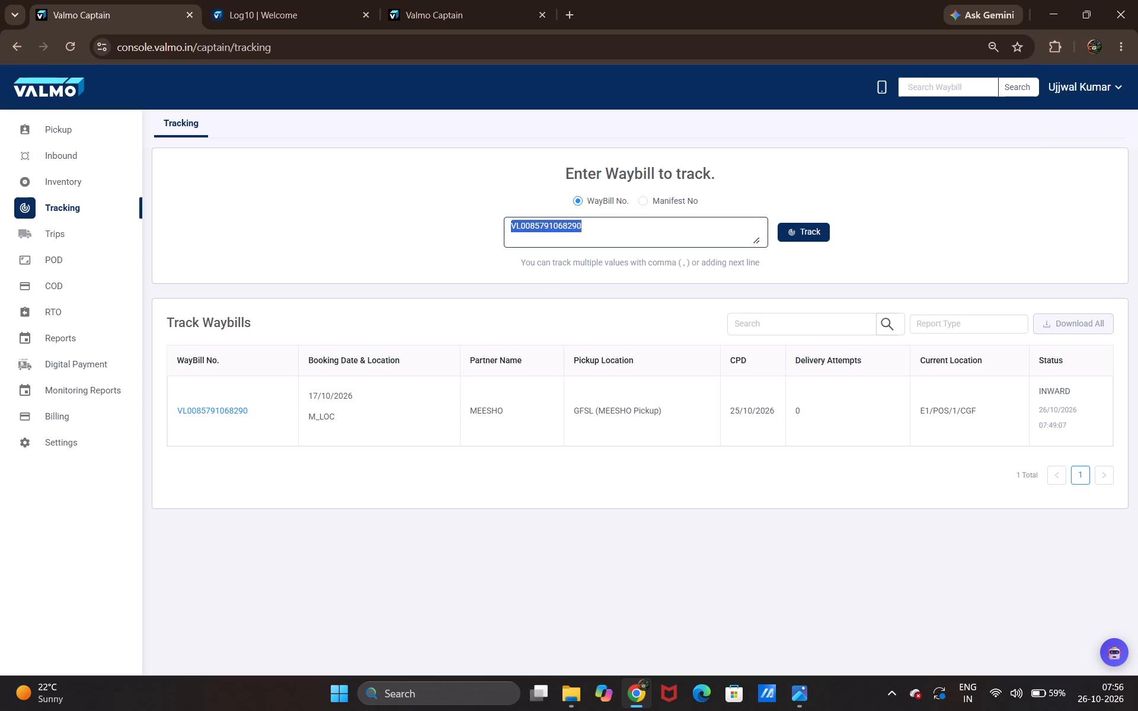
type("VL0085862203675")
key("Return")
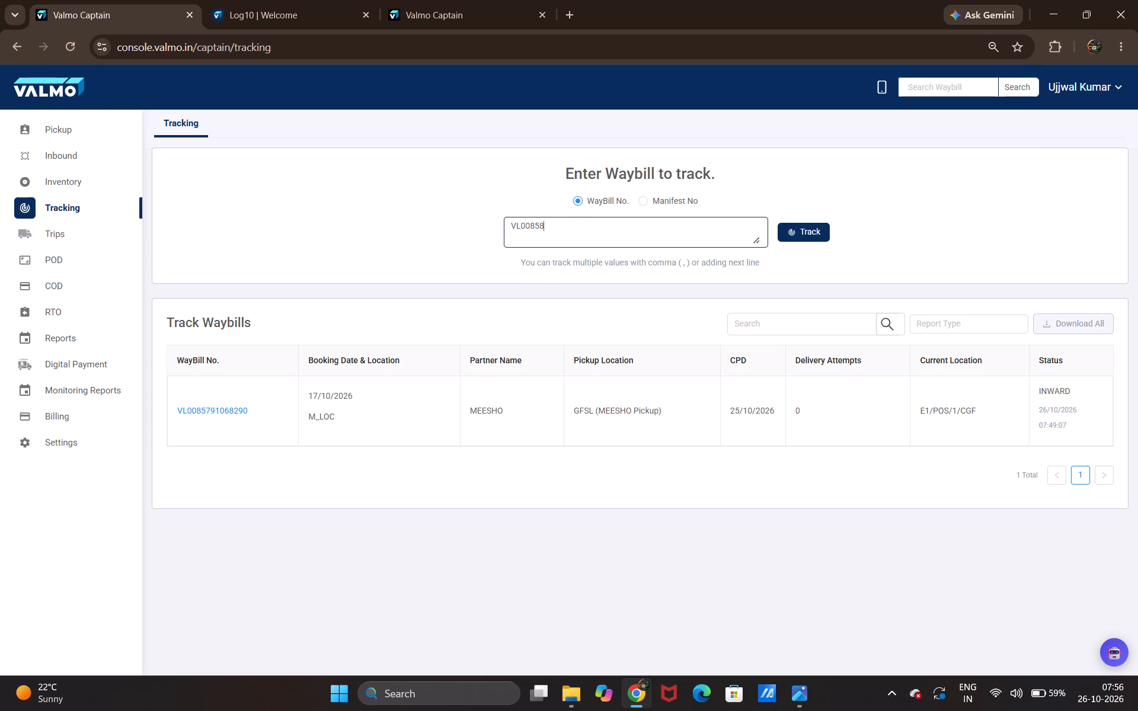
left_click(811, 226)
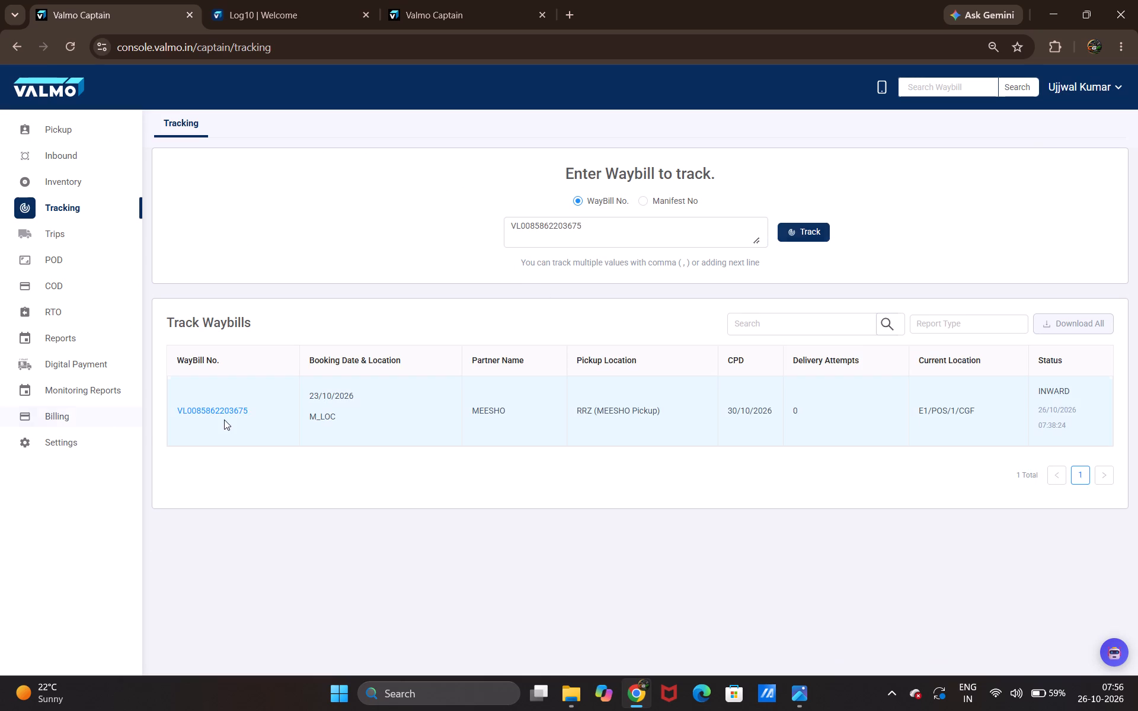
left_click(225, 412)
left_click(156, 204)
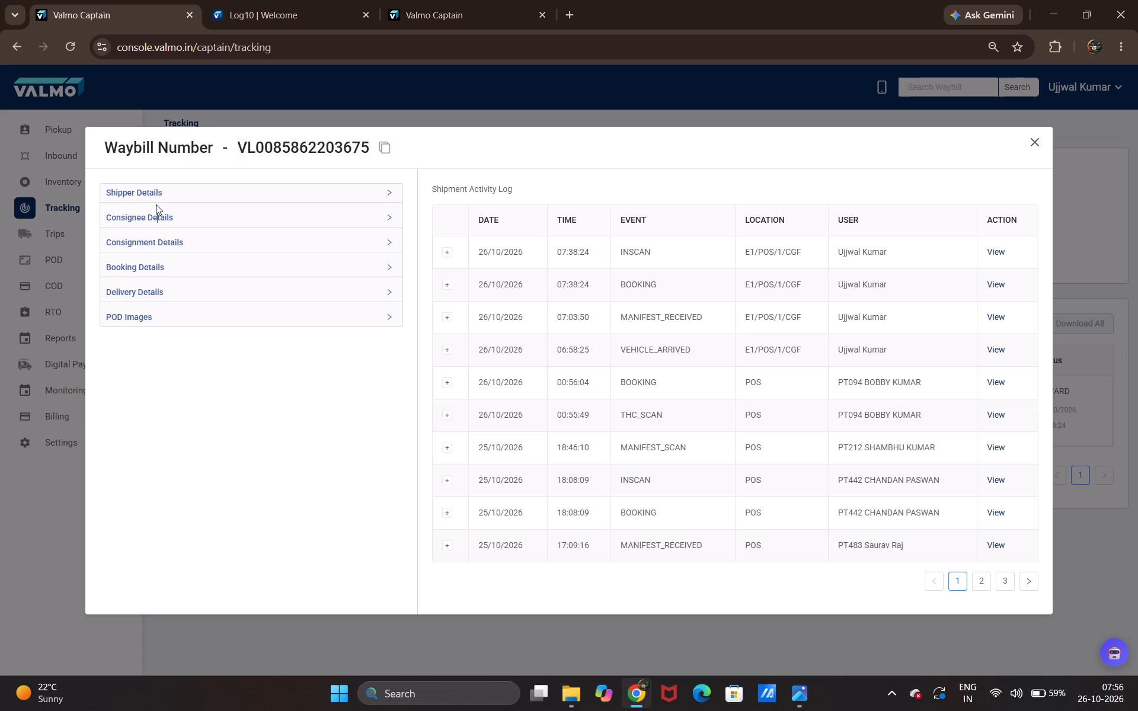
left_click(156, 213)
left_click(263, 347)
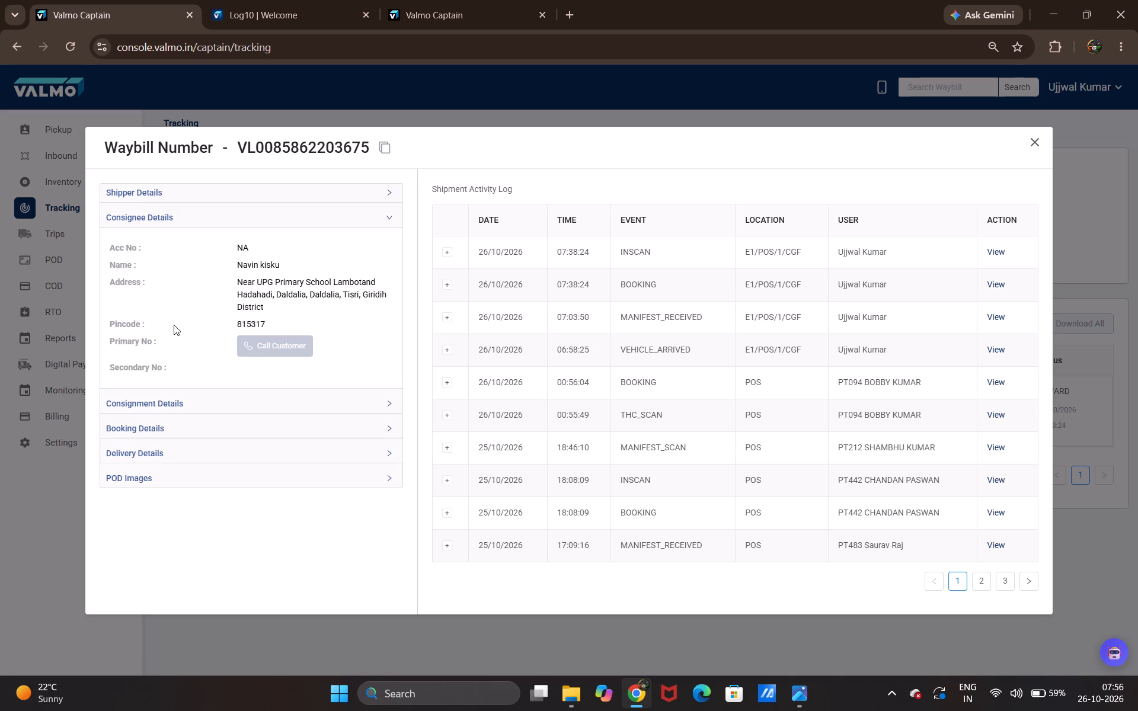
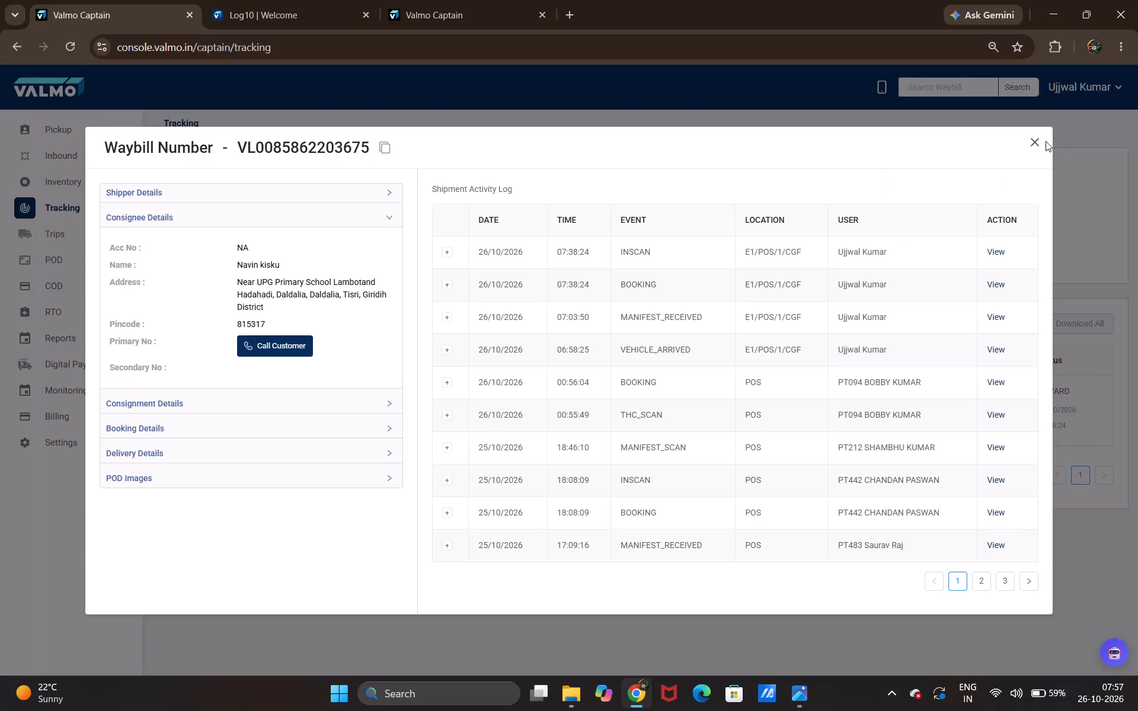
left_click(1044, 139)
double_click(543, 227)
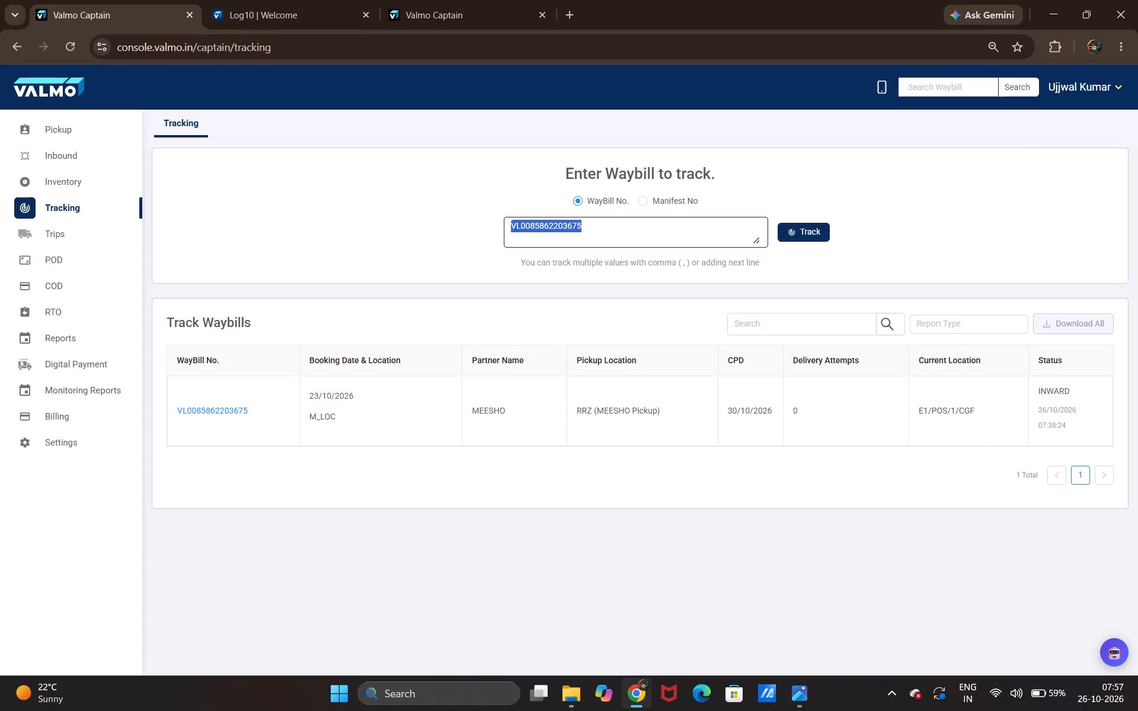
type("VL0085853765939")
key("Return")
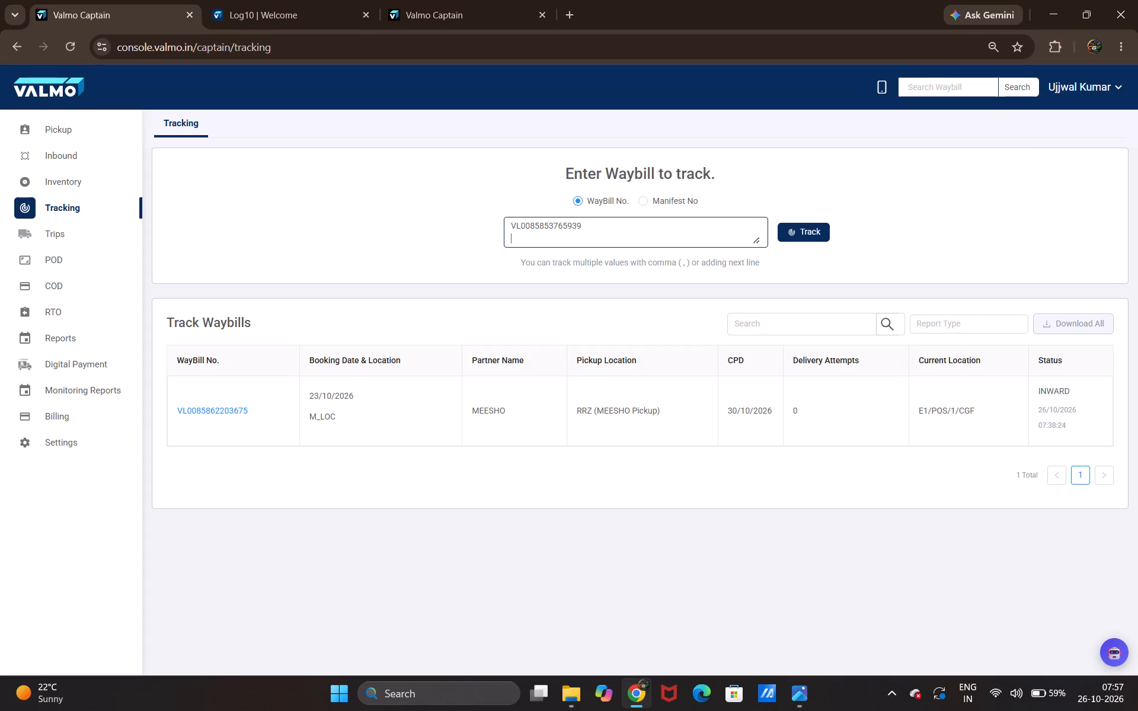
left_click(808, 233)
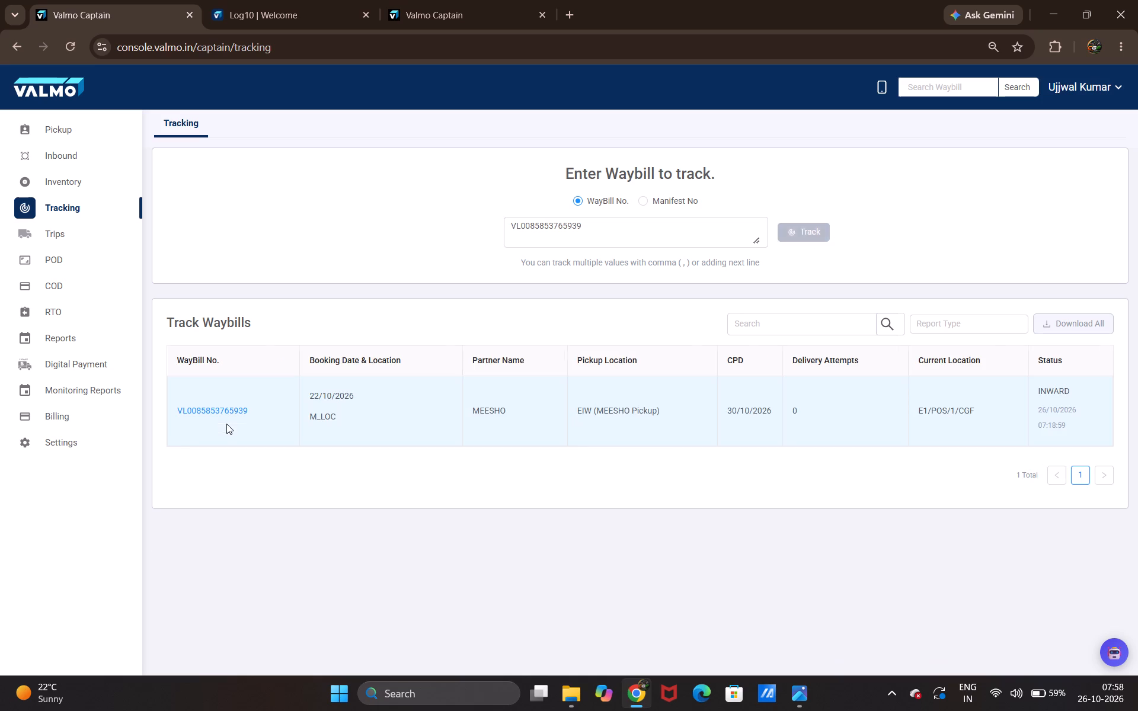
left_click(229, 413)
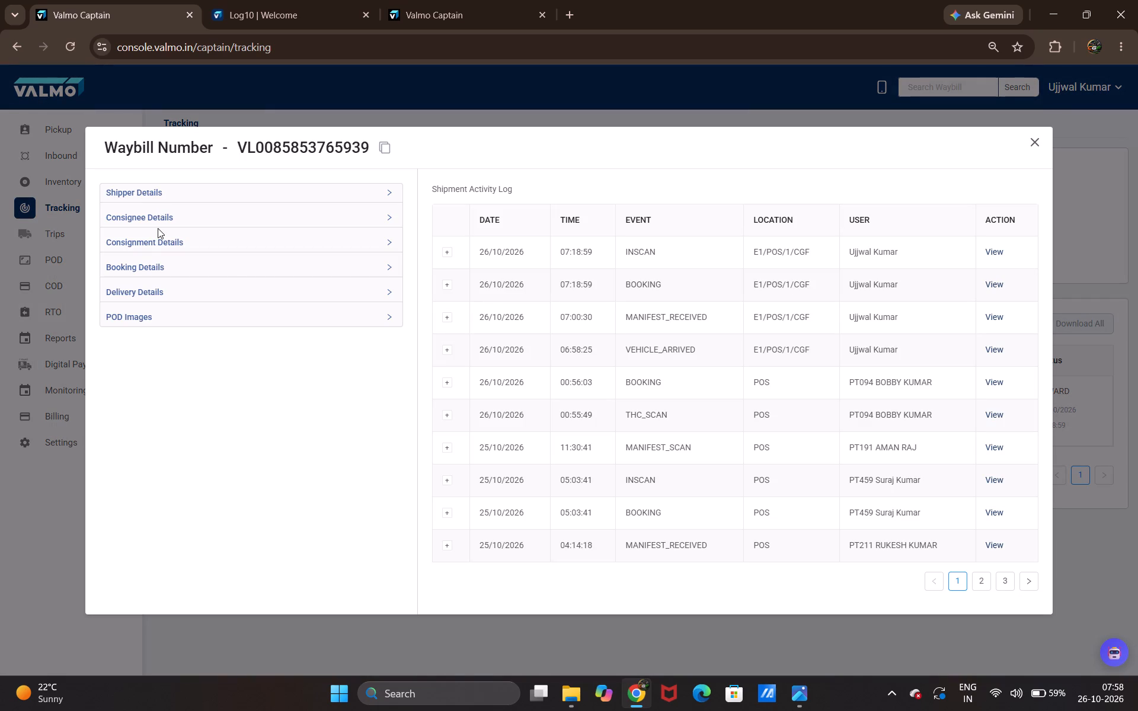
left_click(158, 228)
left_click(158, 219)
left_click(284, 345)
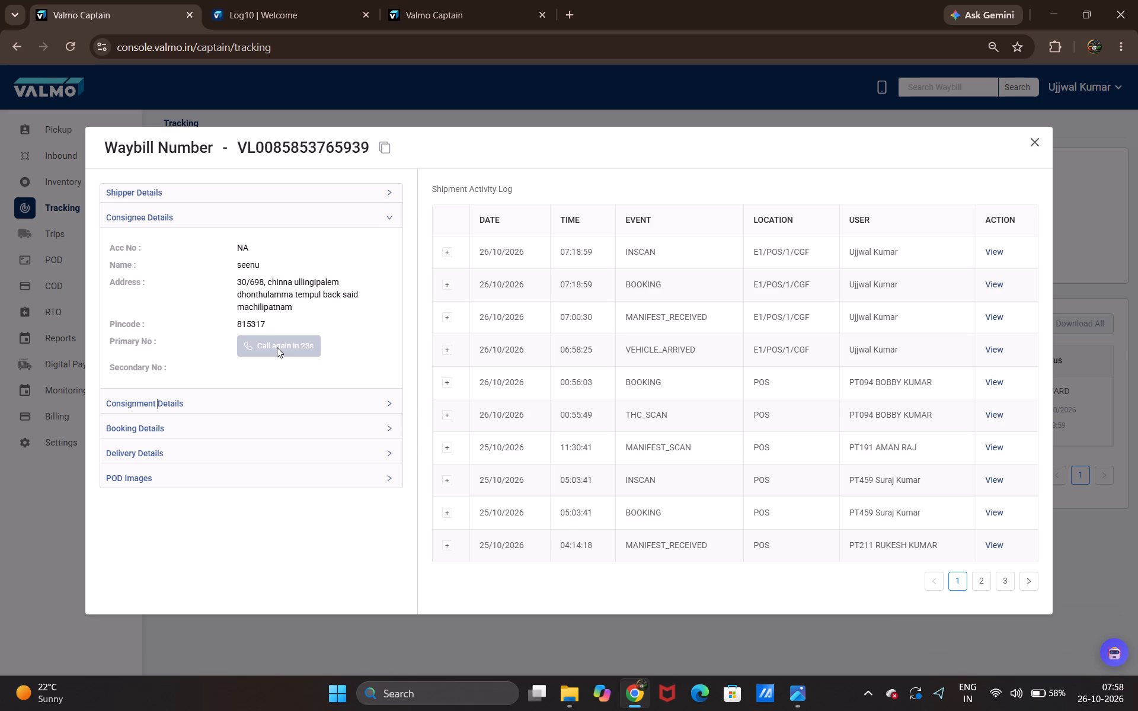
scroll(113, 267, "up", 1)
left_click(1037, 137)
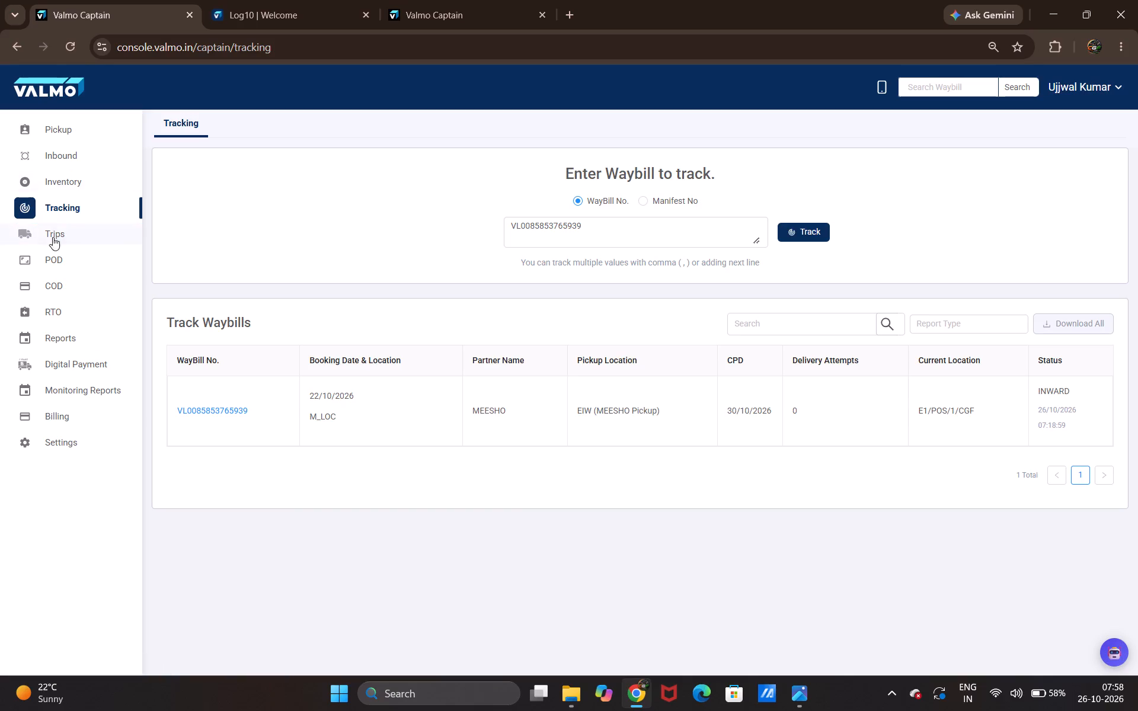
Check the POD section's DRS Closure page for delivery executives Vikash and Shashank.
left_click(52, 263)
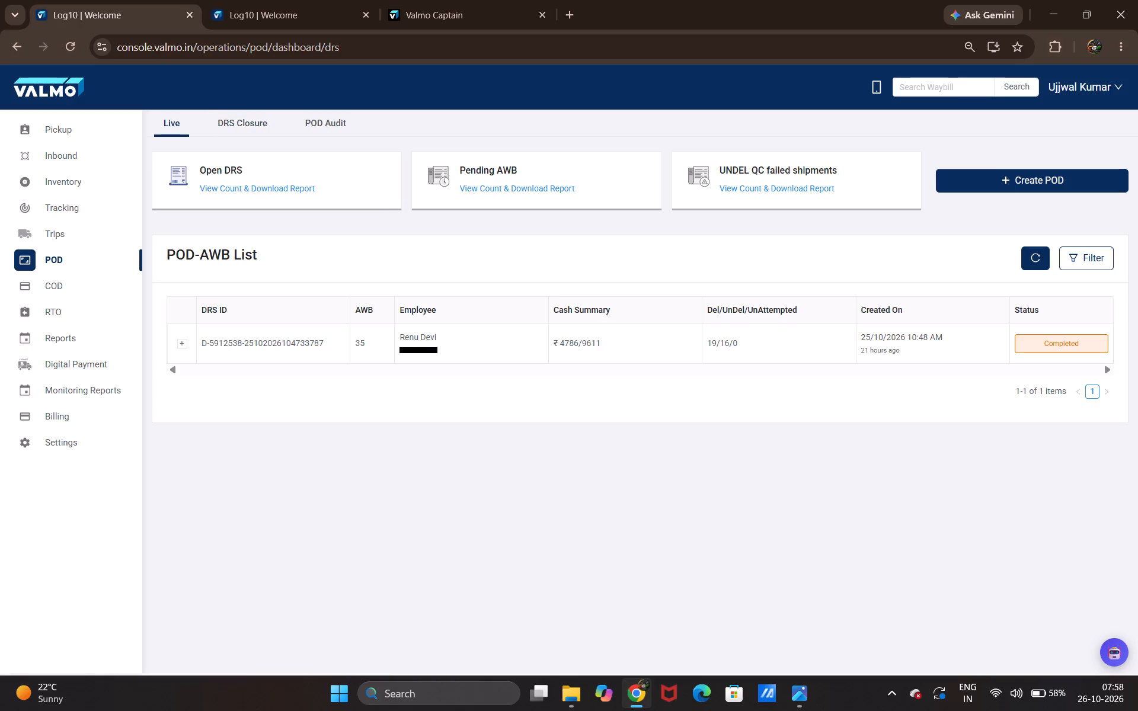
left_click(266, 123)
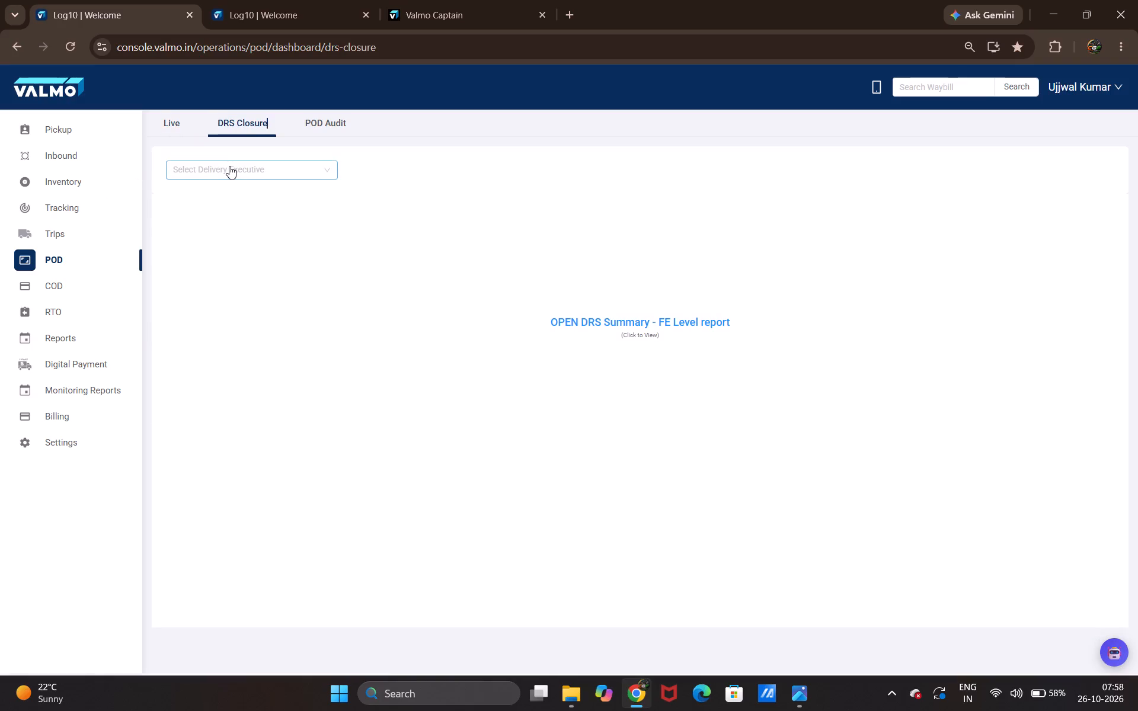
left_click(230, 166)
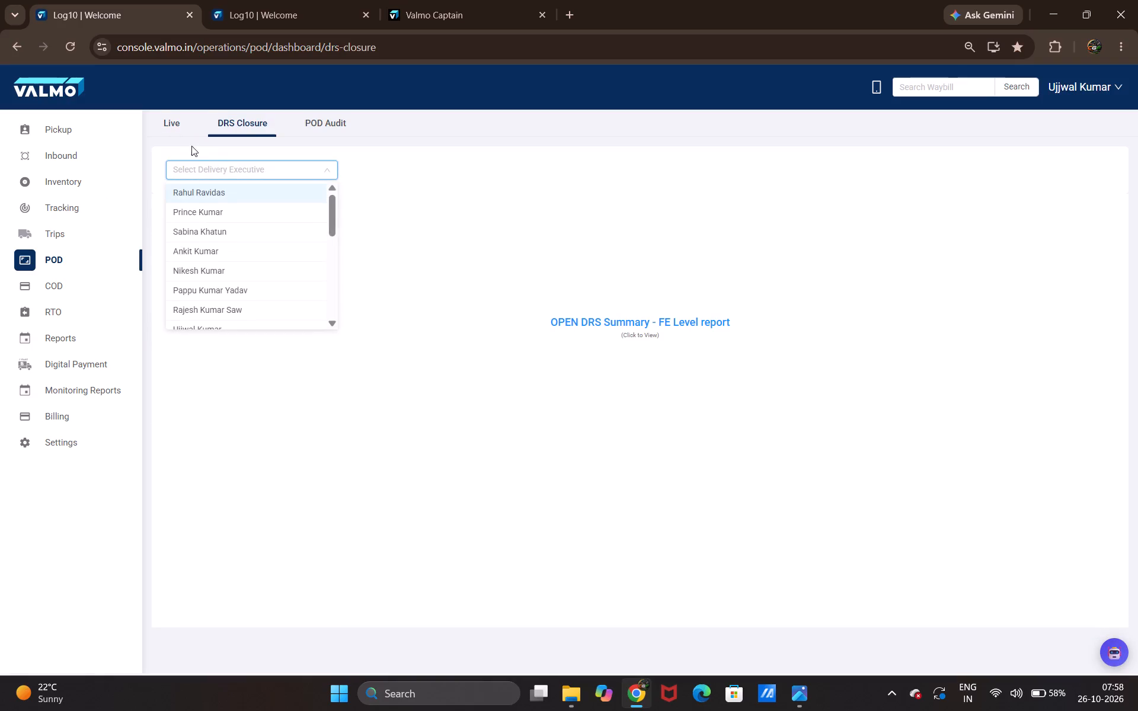
scroll(206, 228, "down", 15)
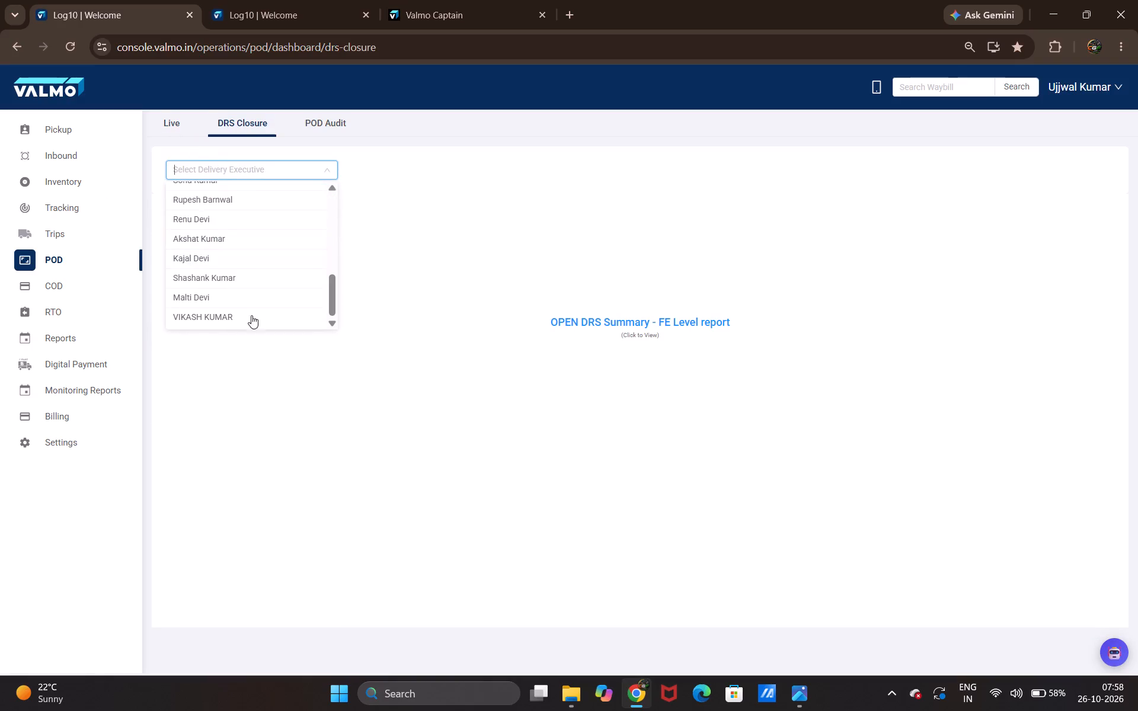
left_click(208, 317)
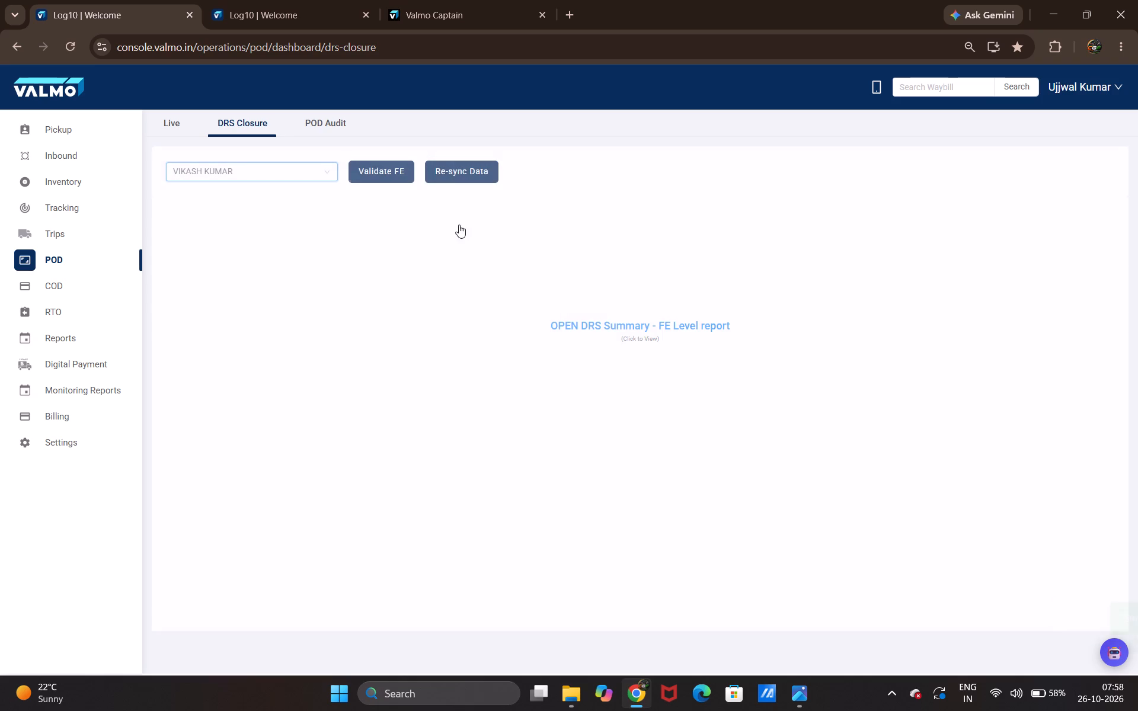
left_click(261, 180)
scroll(184, 266, "up", 6)
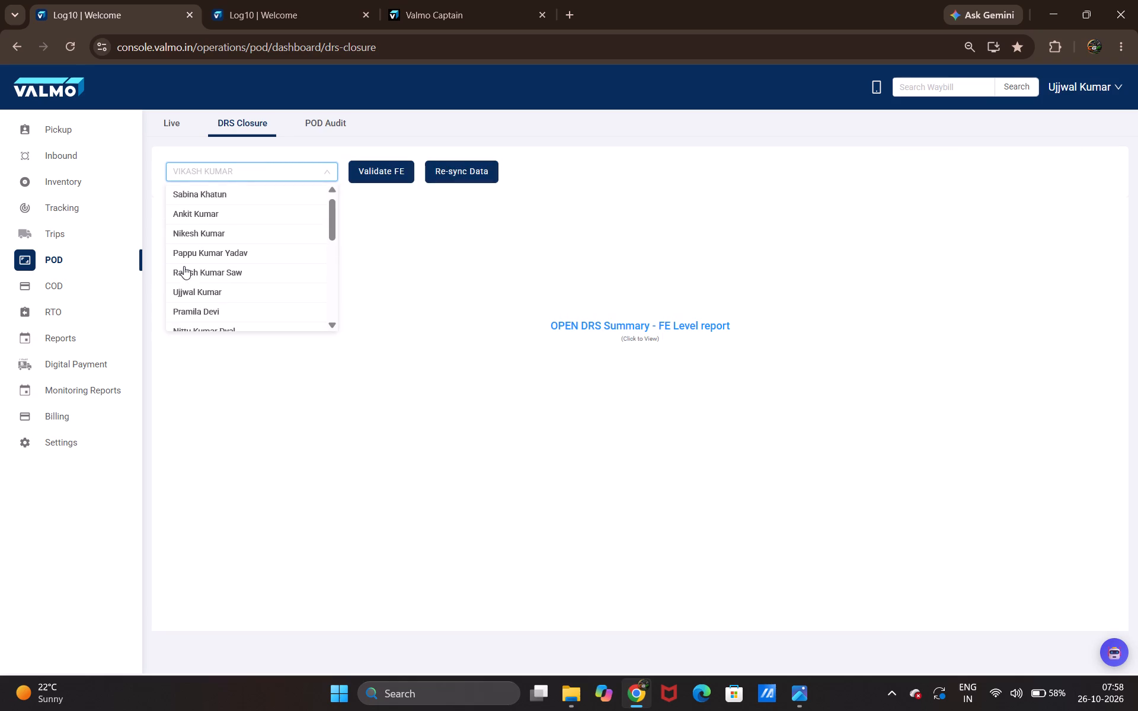
scroll(232, 237, "down", 15)
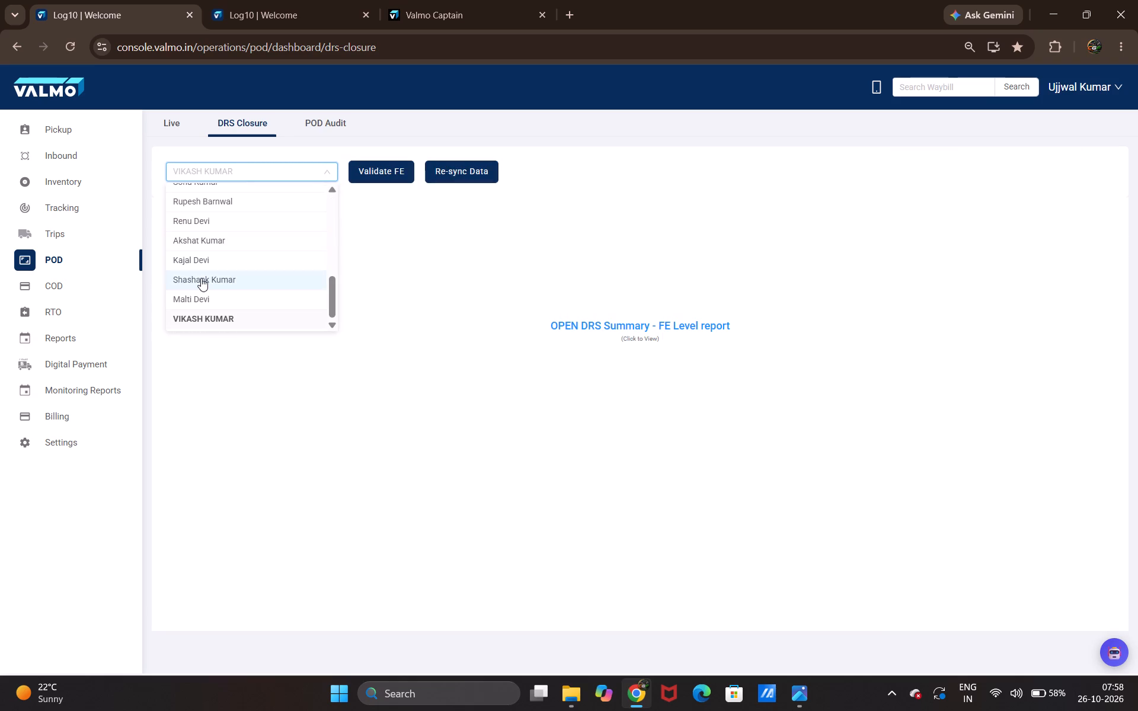
left_click(201, 277)
left_click(267, 175)
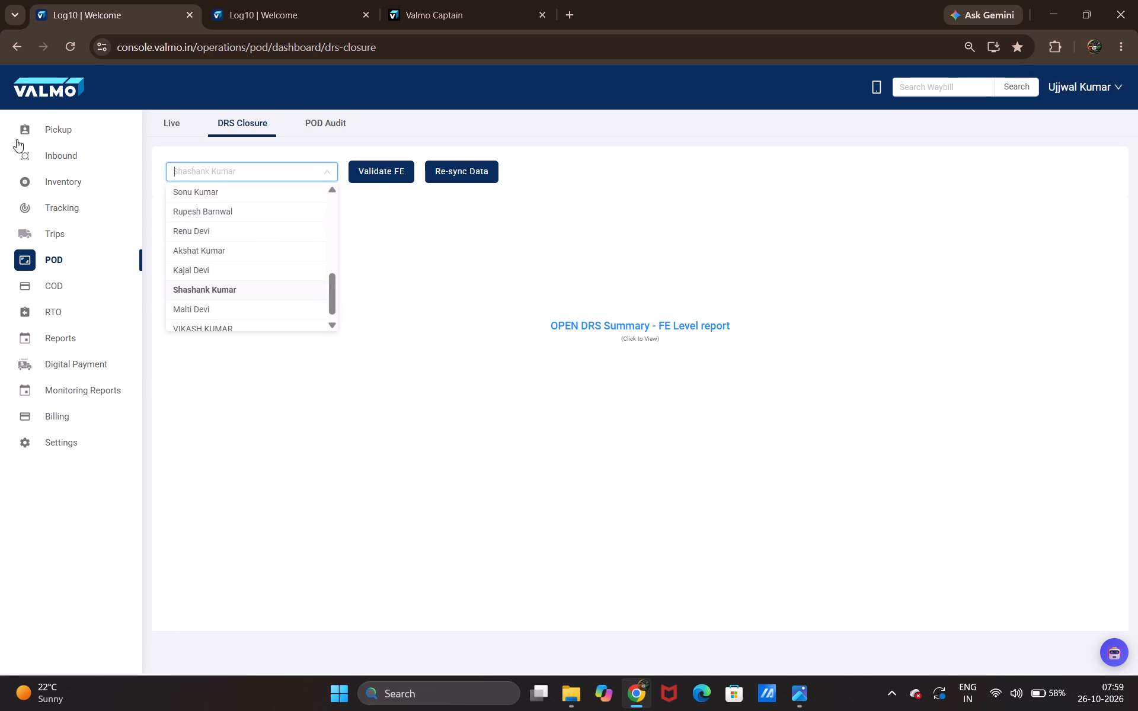
View the RVP Image Audit page and the Manage Reverse Pickup list in the Pickup section.
left_click(59, 129)
left_click(311, 122)
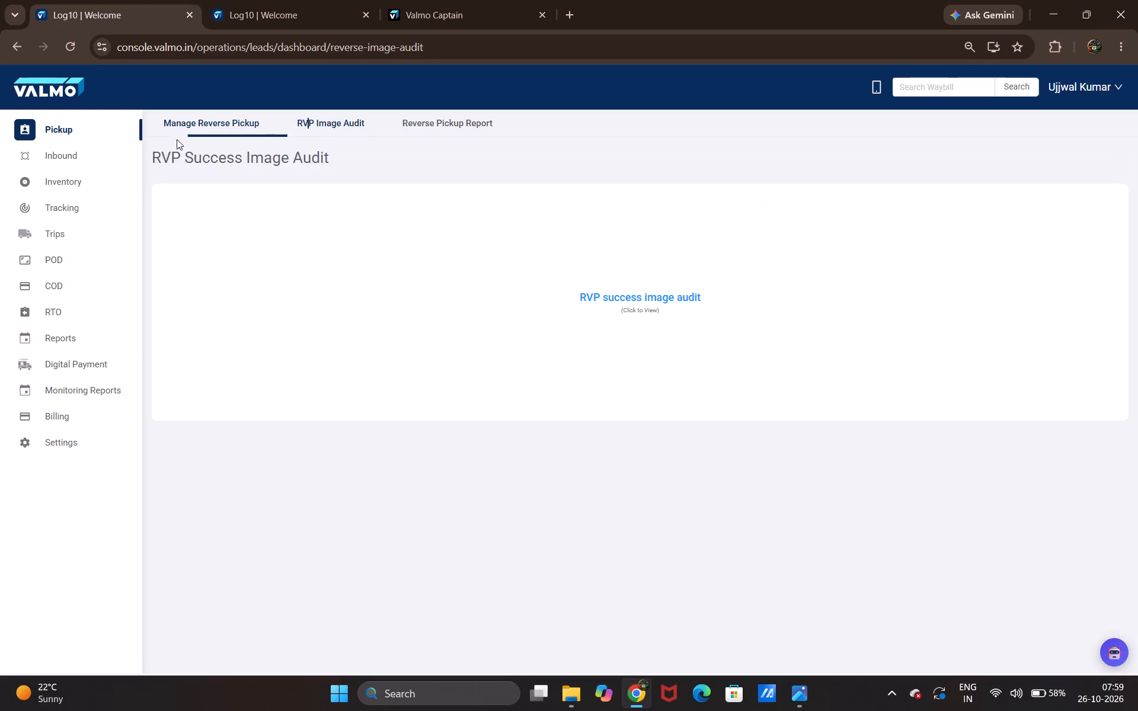
left_click(196, 126)
left_click(315, 126)
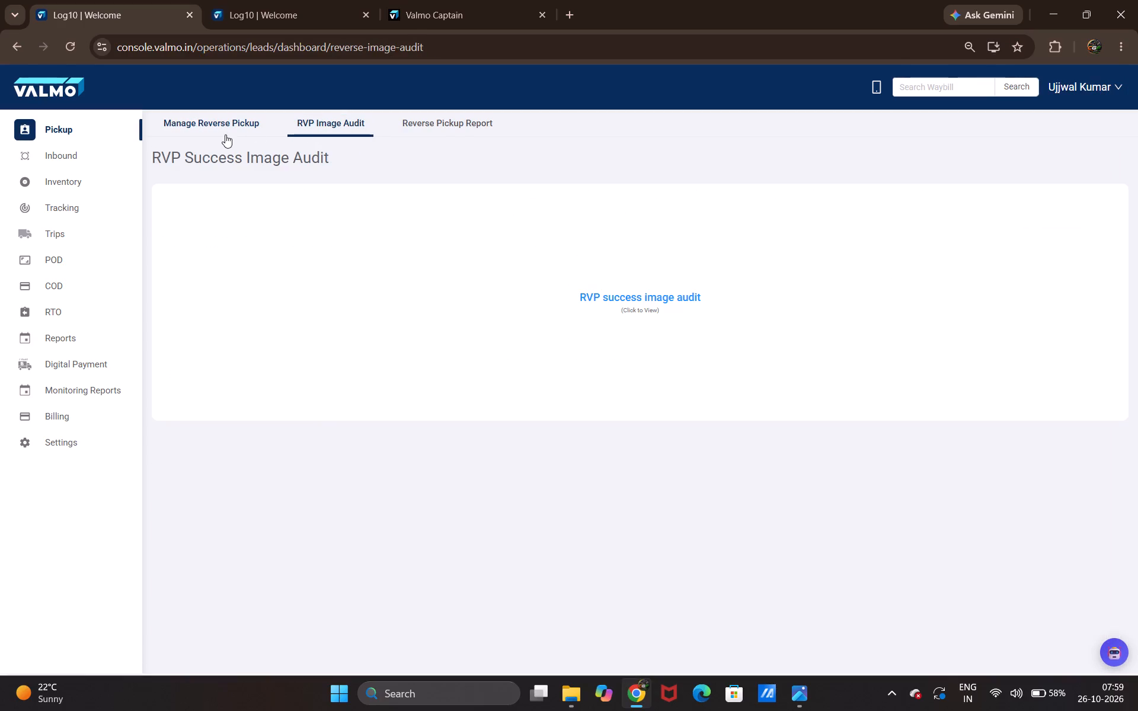
left_click(250, 114)
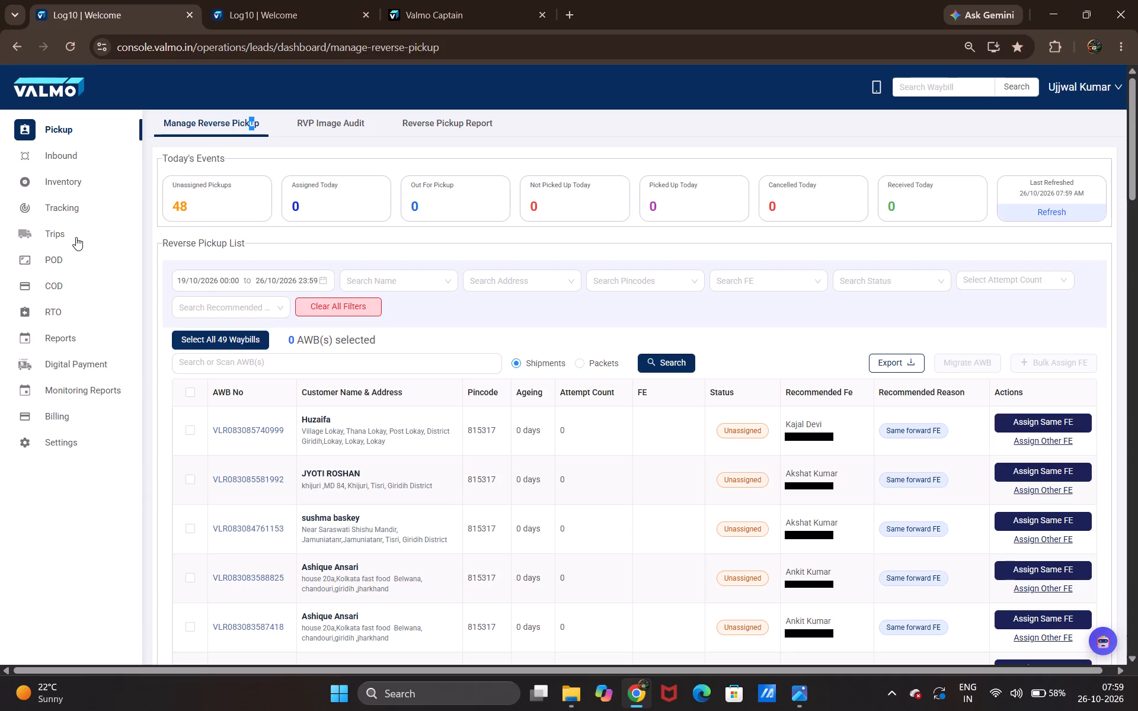
Return to the POD section's DRS Closure page and check delivery executive Kajal.
left_click(52, 258)
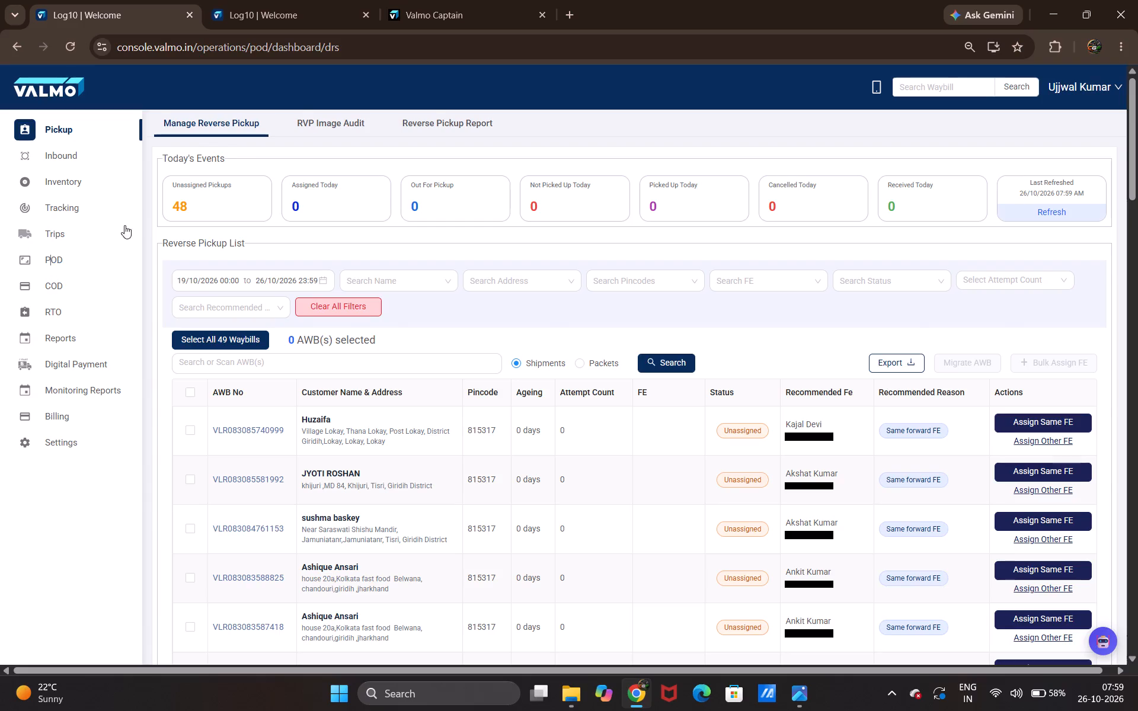
left_click(246, 121)
left_click(223, 172)
scroll(209, 222, "down", 3)
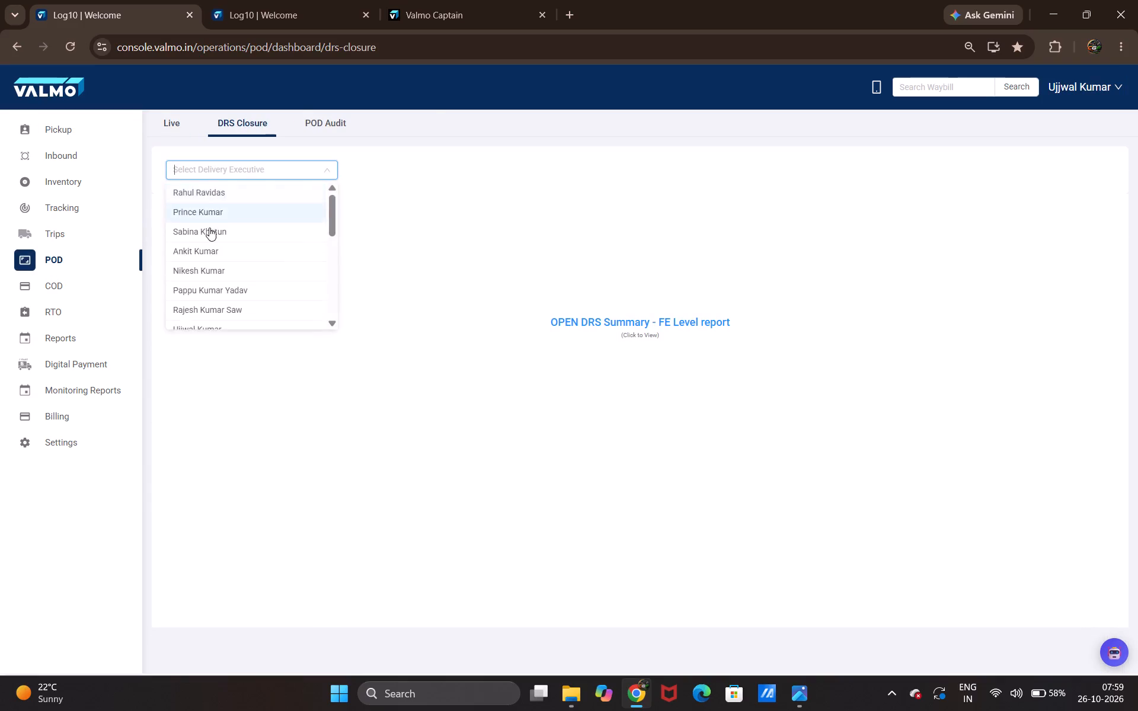
scroll(209, 228, "down", 4)
left_click(202, 254)
Select delivery executive Renu for DRS closure, enter 4786 as the COD collected from the rider and proceed to OTP verification.
left_click(223, 167)
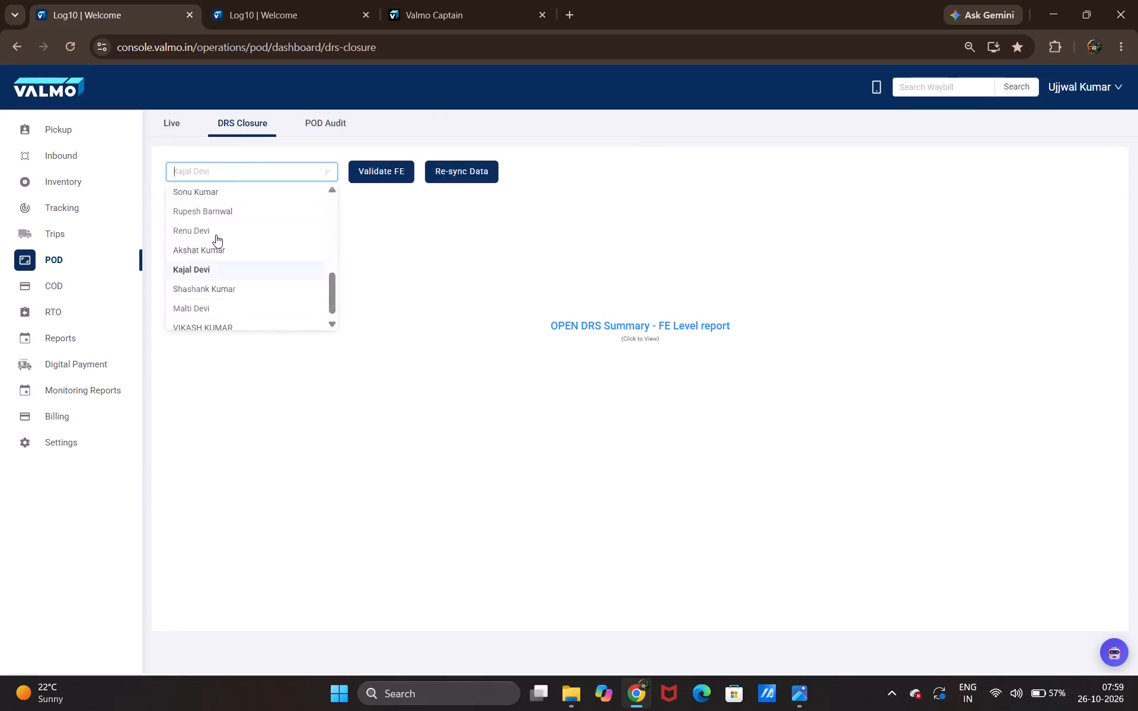
left_click(209, 230)
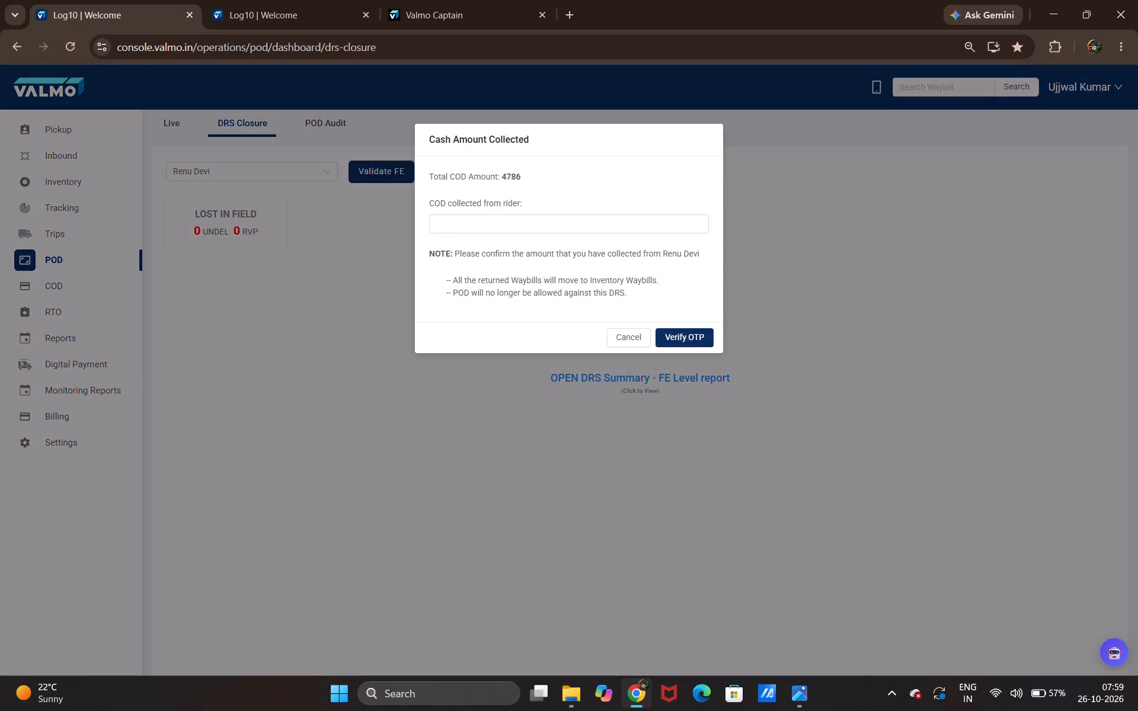
double_click(509, 177)
left_click_drag(510, 174, 474, 223)
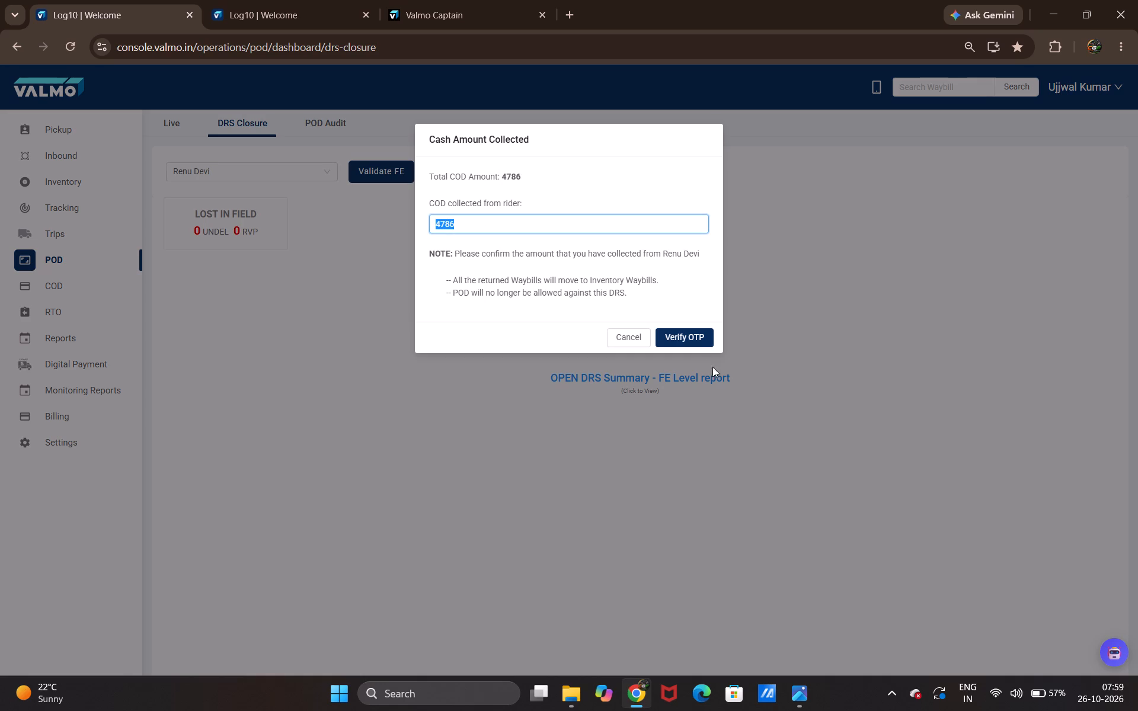
left_click(694, 334)
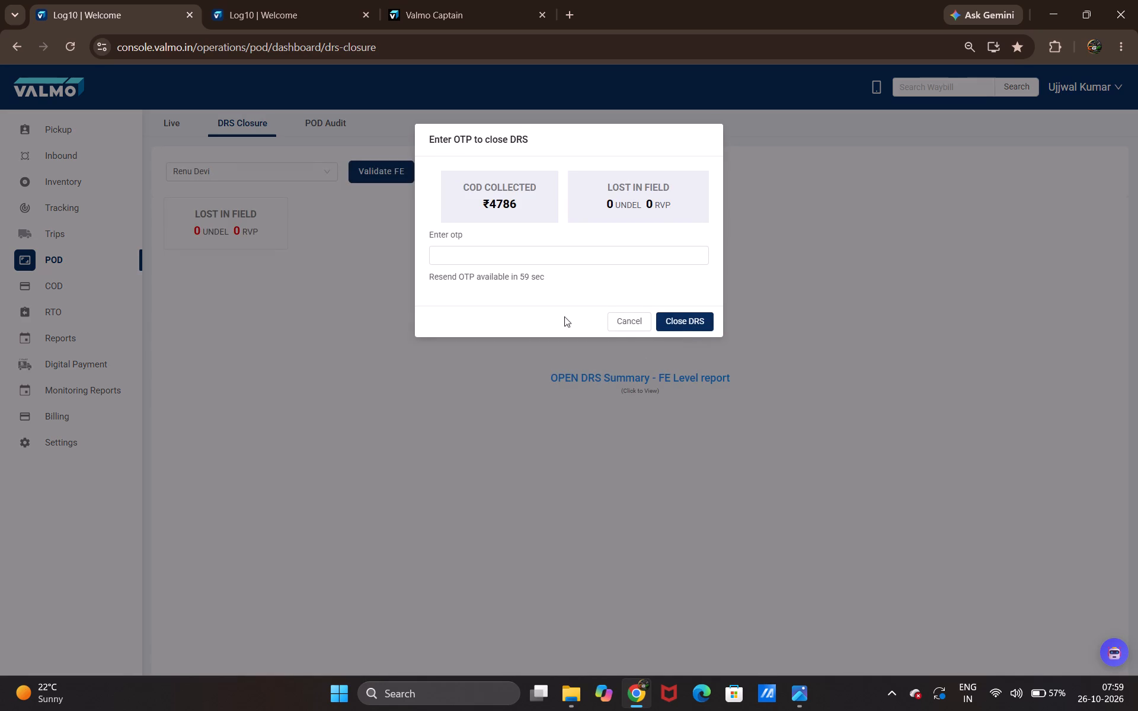
Enter the OTP to close Renu's DRS.
left_click(488, 255)
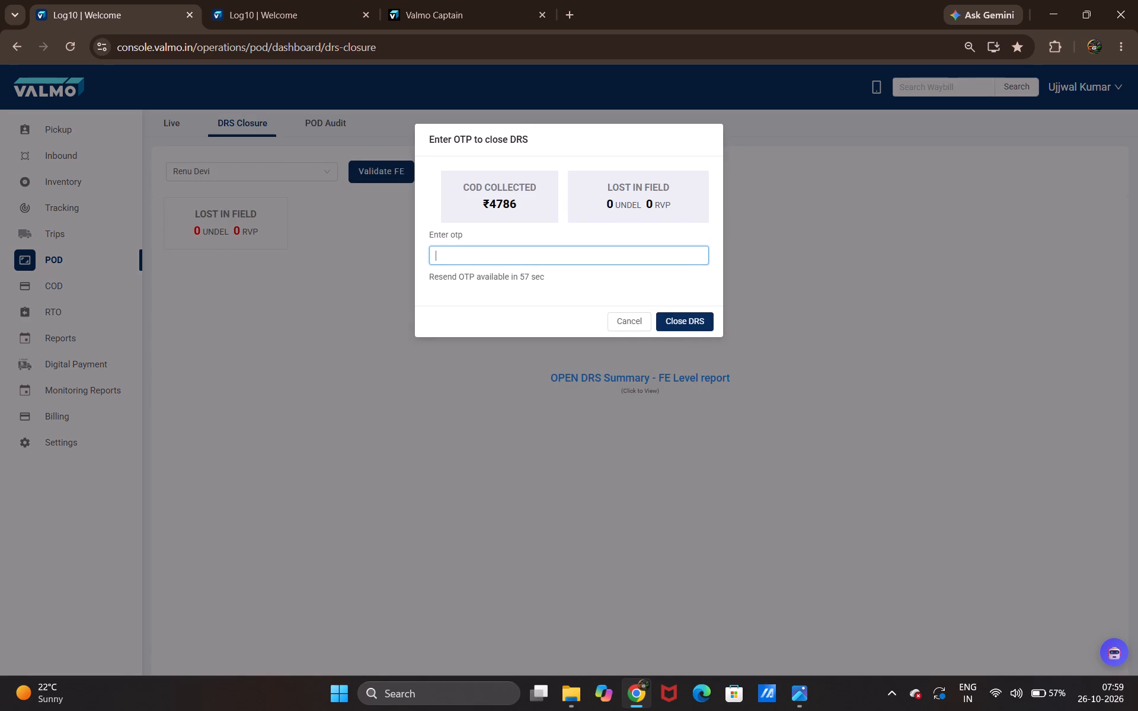
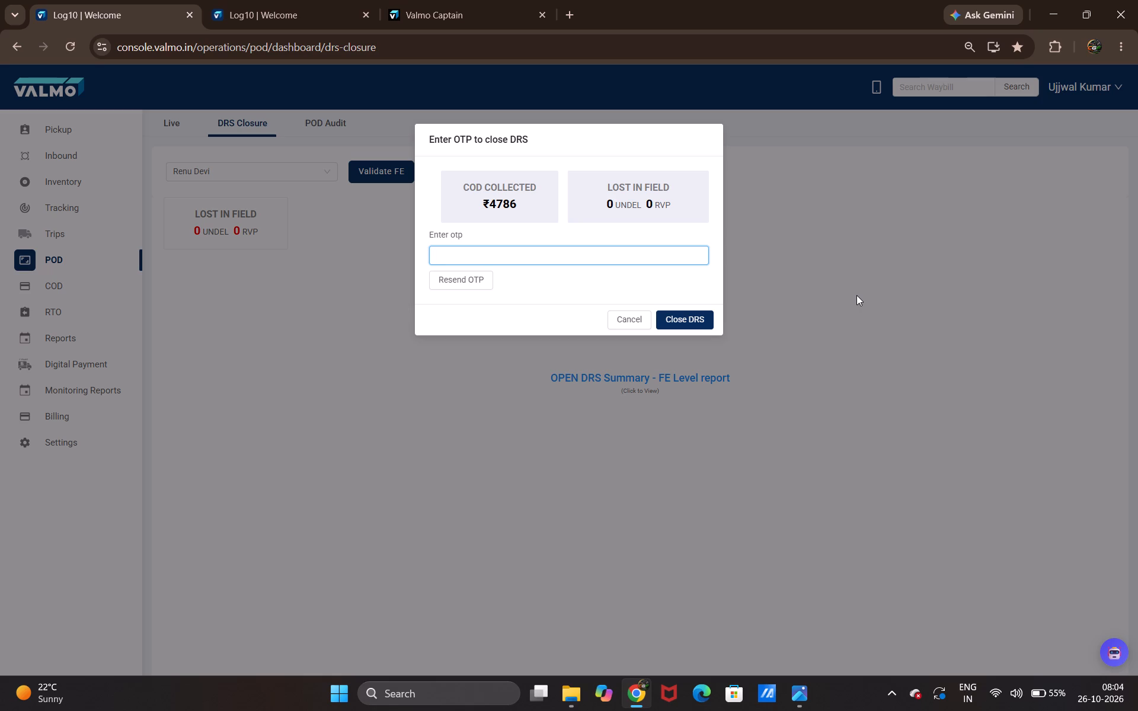
Resend the OTP for closing Renu's DRS and make the OTP field ready for entry.
left_click(467, 254)
left_click(457, 283)
left_click(490, 258)
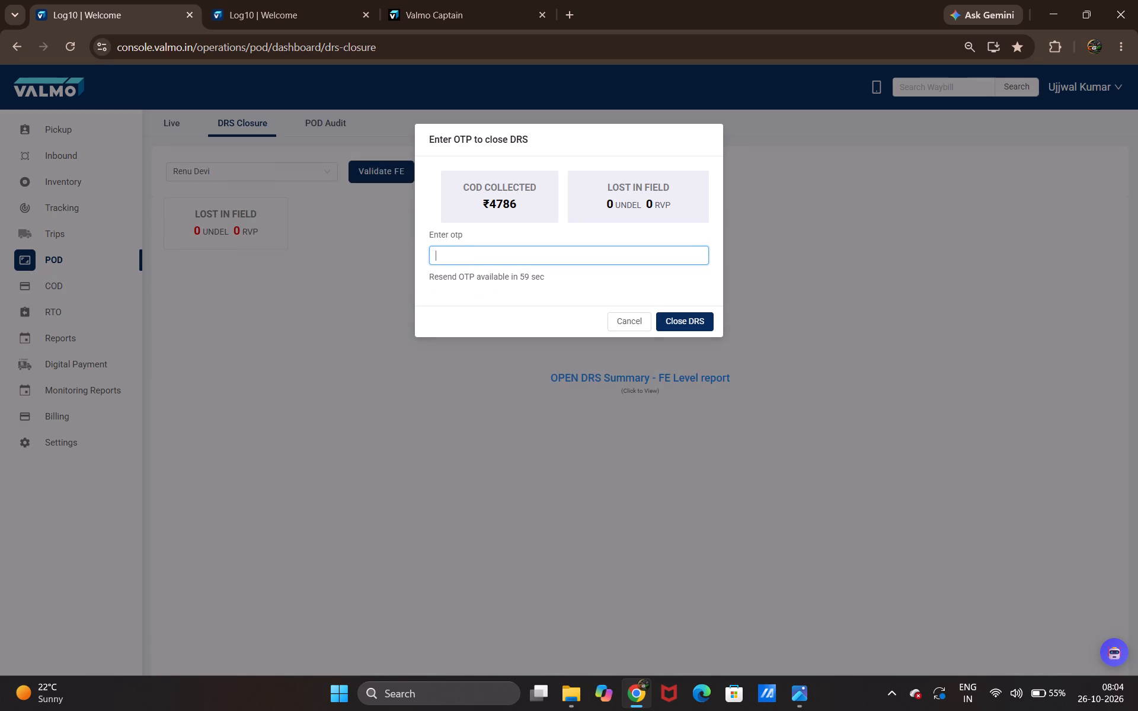
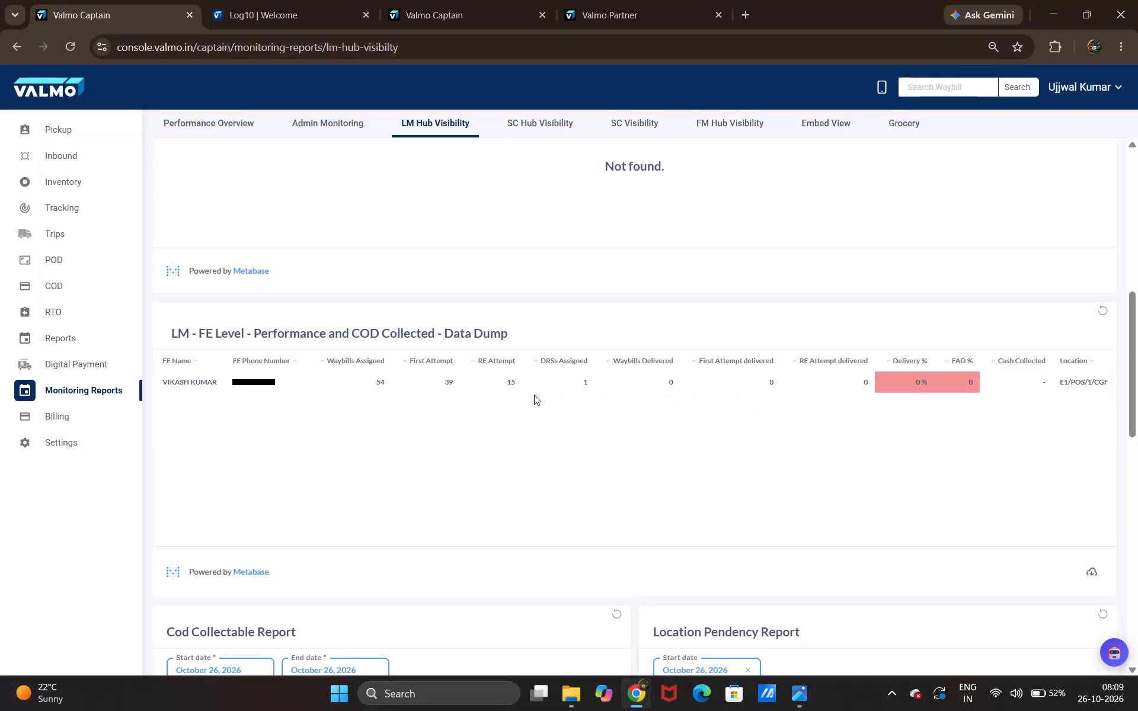
Review the LM Pincode wise DRS Planning report at the top of the LM Hub Visibility overview.
scroll(415, 373, "up", 4)
scroll(306, 232, "up", 7)
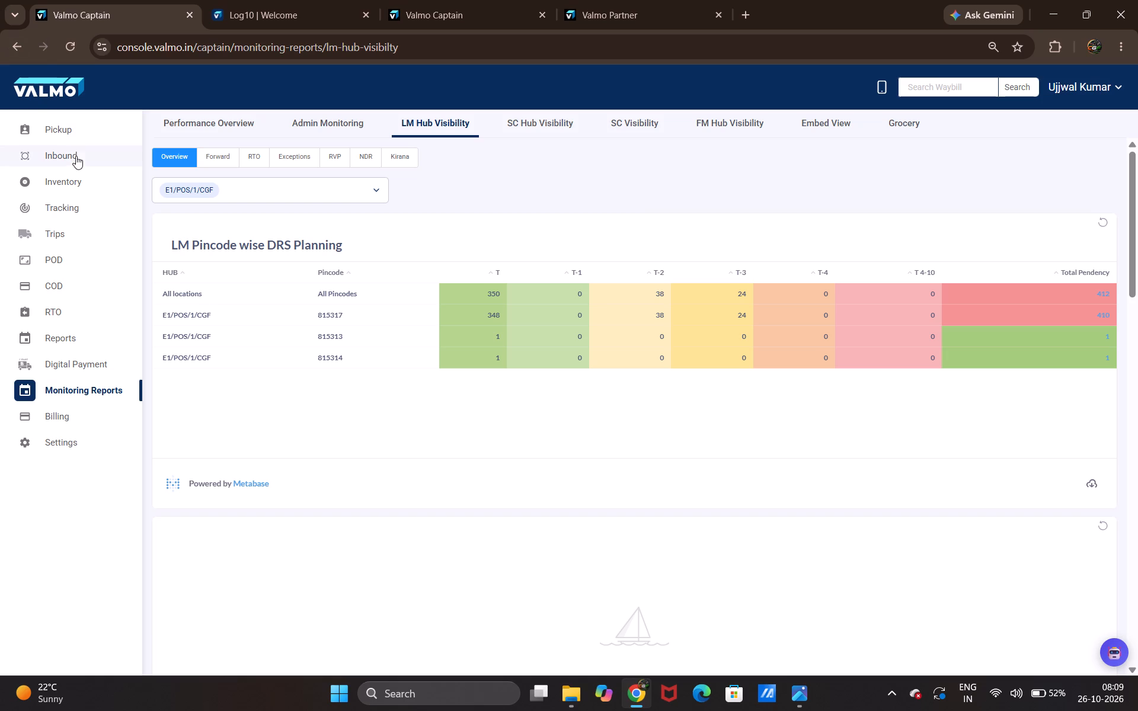
In the DRS Closure browser tab, open the LM Hub Visibility monitoring reports and load Today Performance Topline, FE-level performance, Cod Collectable and Location Pendency for review.
left_click(260, 12)
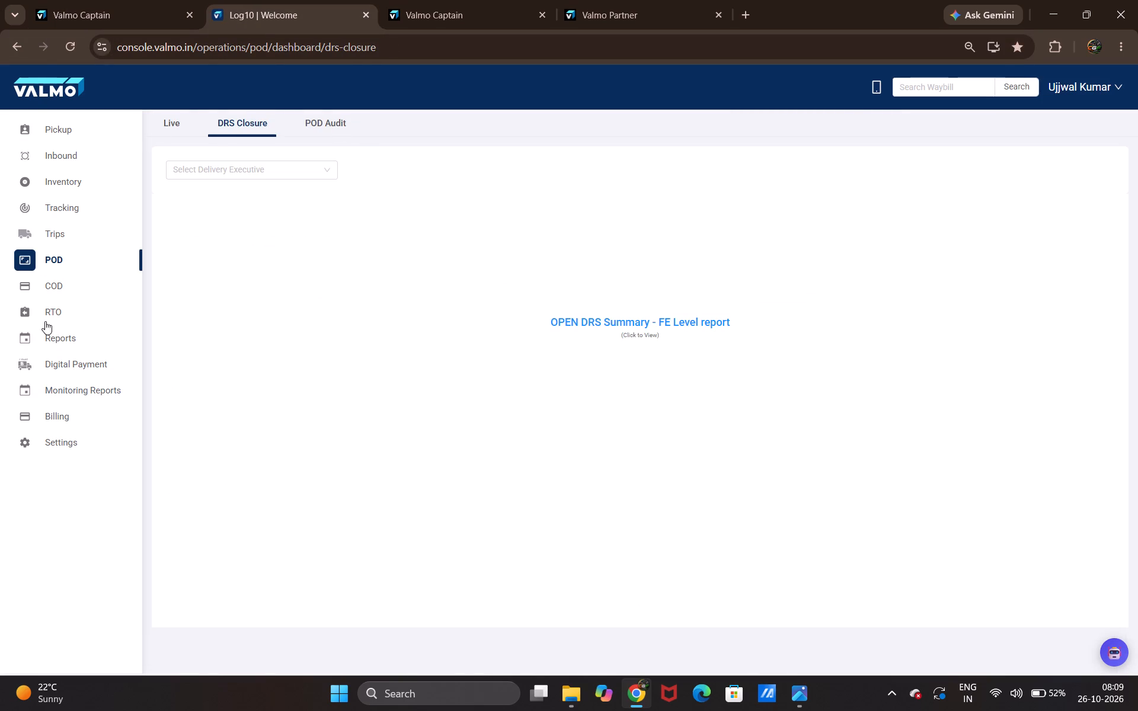
left_click(95, 387)
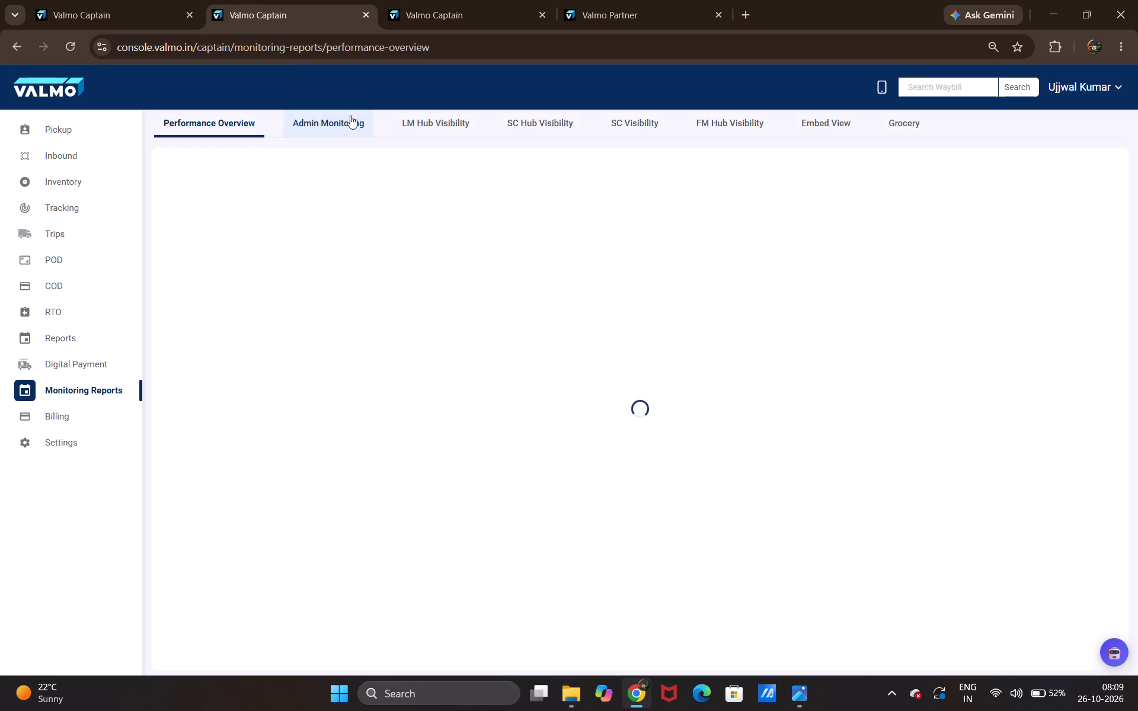
left_click(350, 116)
left_click(400, 120)
left_click(548, 296)
scroll(547, 299, "down", 5)
left_click(575, 290)
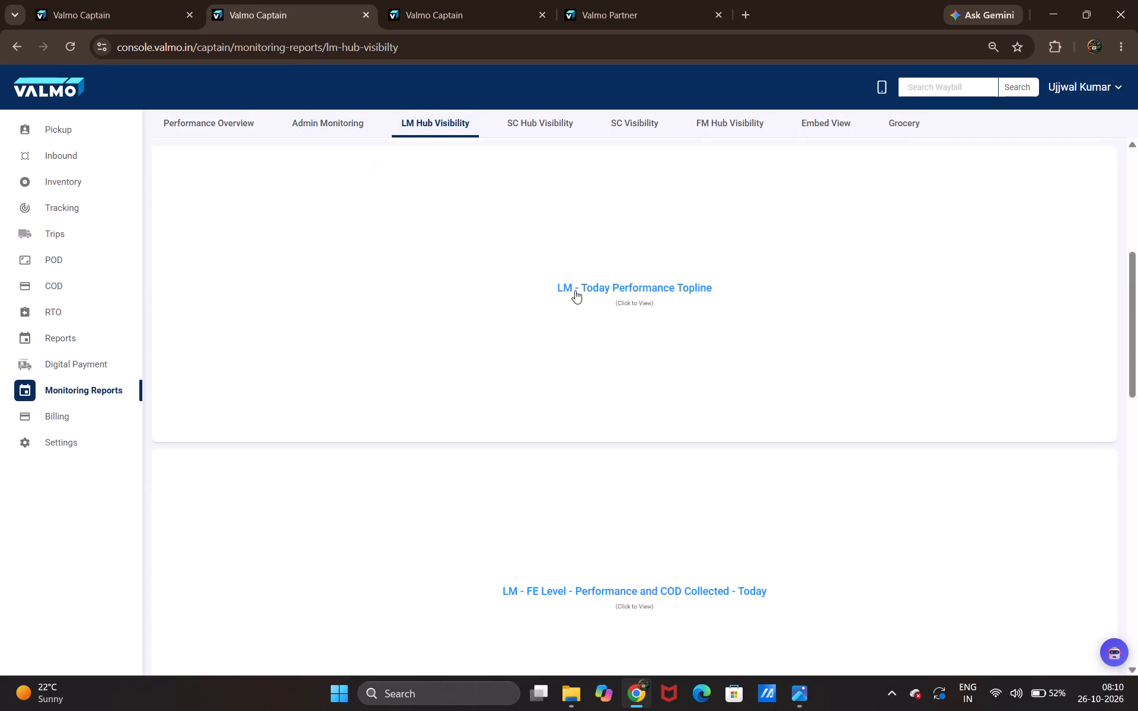
scroll(589, 297, "down", 5)
left_click(605, 292)
left_click(408, 498)
left_click(893, 494)
scroll(695, 449, "up", 5)
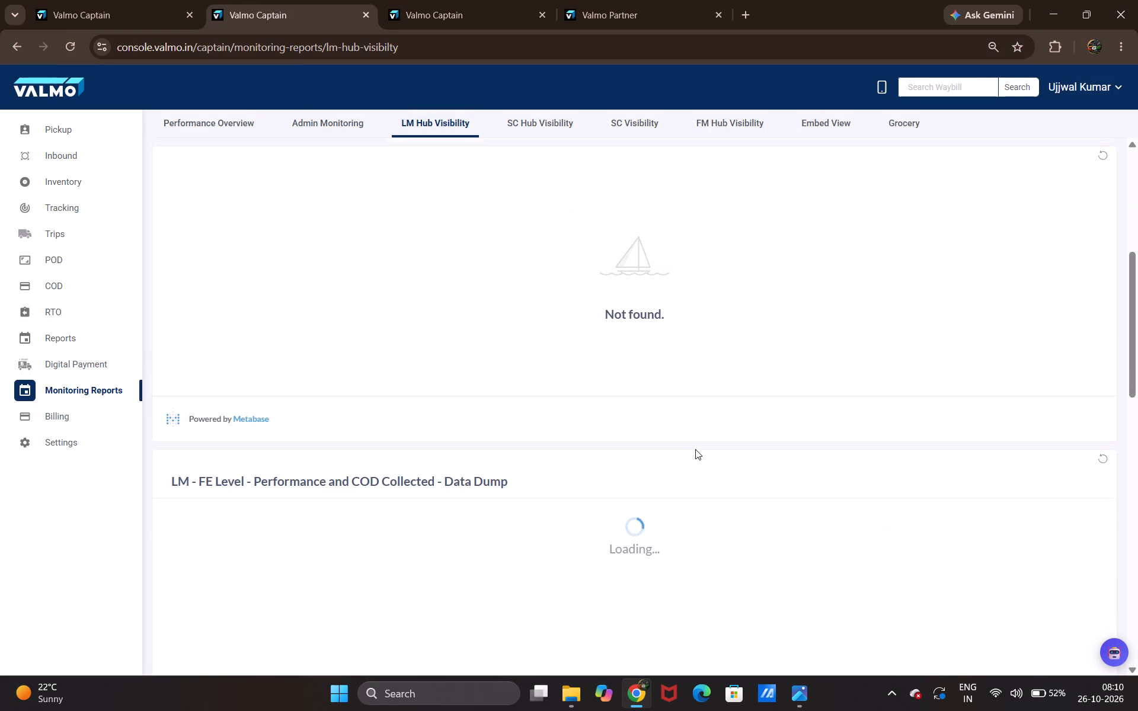
scroll(695, 449, "down", 3)
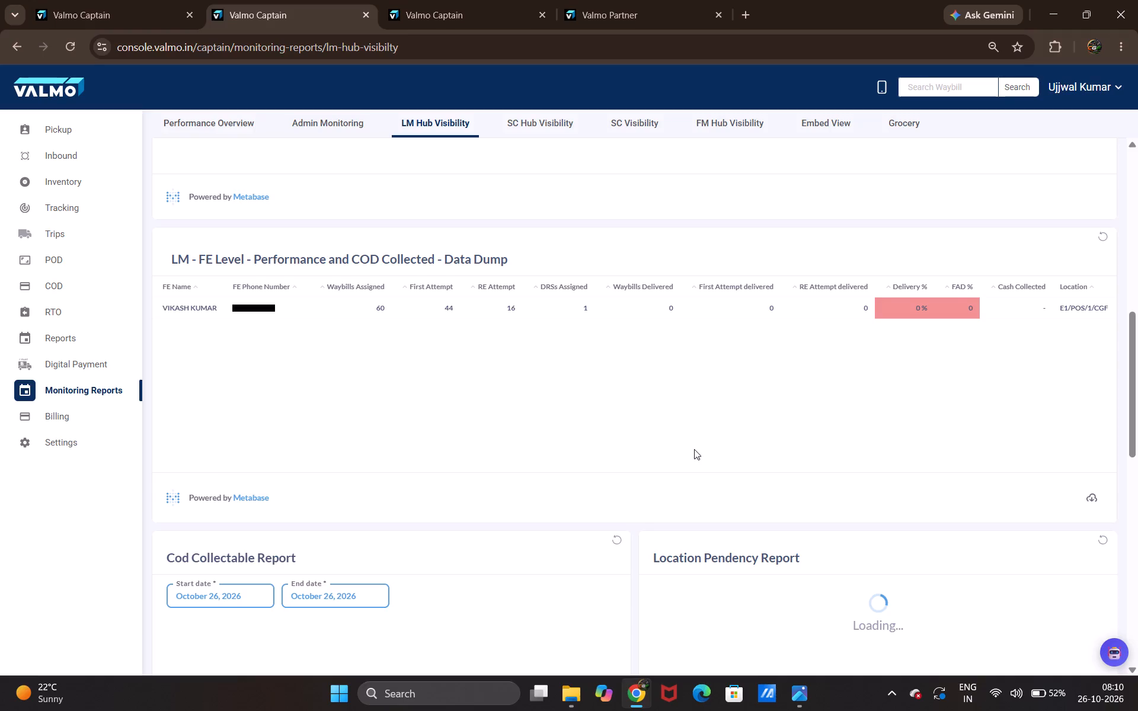
scroll(874, 486, "down", 1)
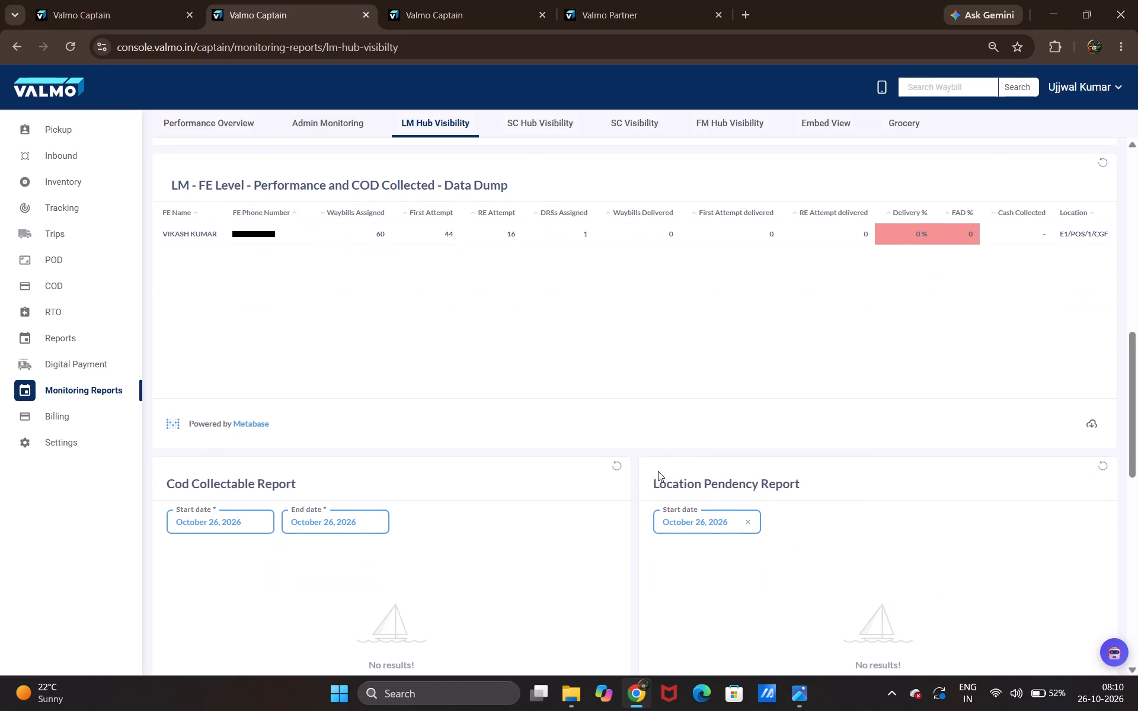
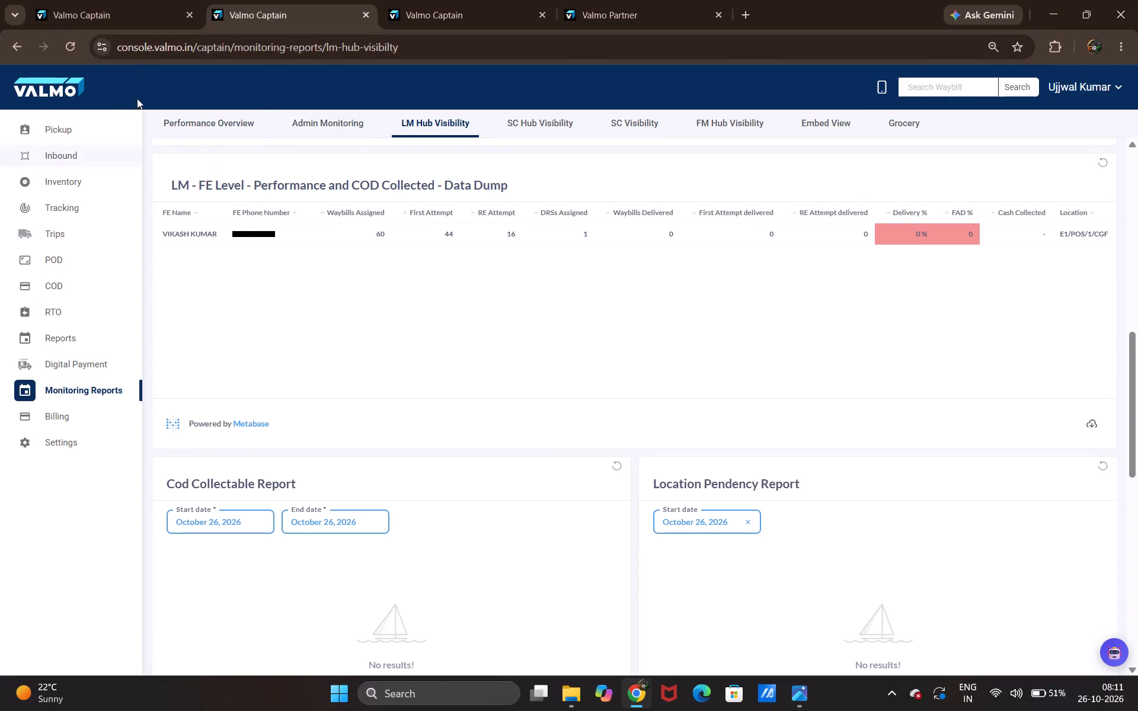
left_click(68, 178)
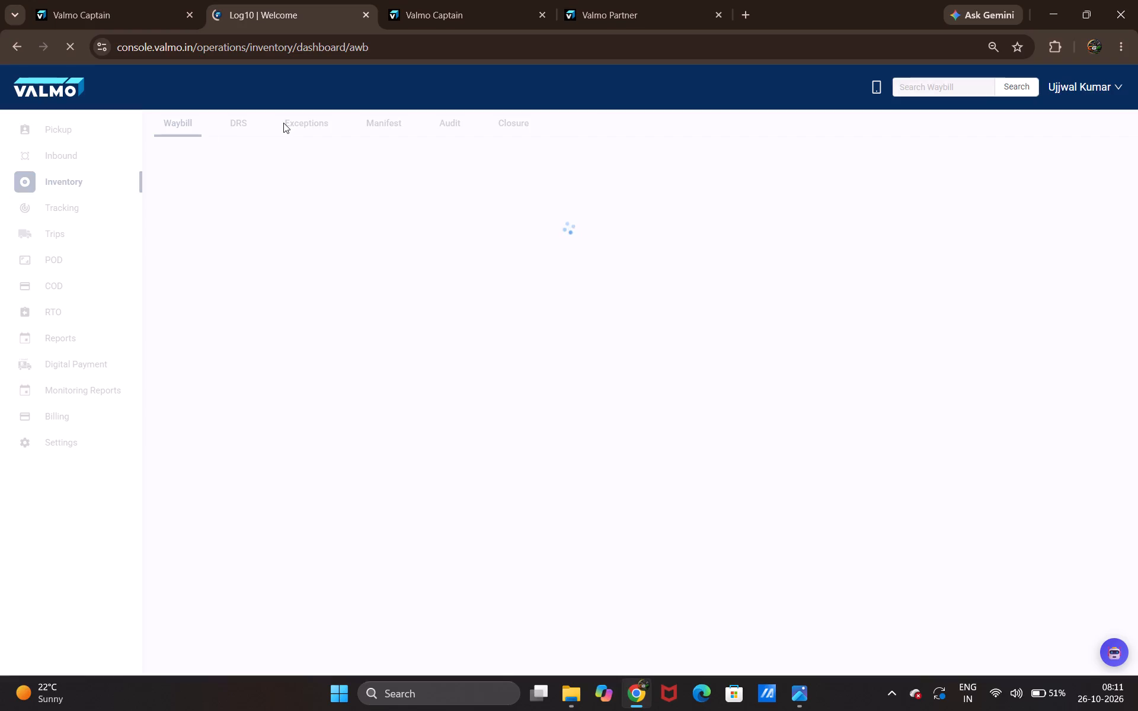
left_click(236, 126)
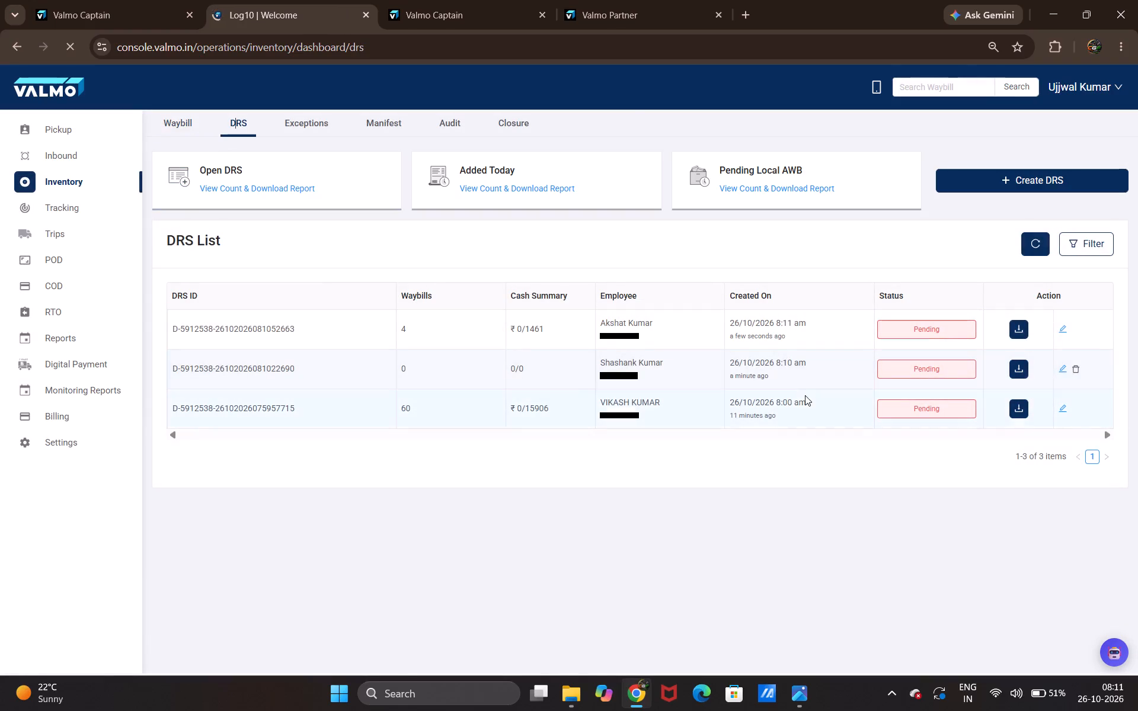
left_click(1063, 405)
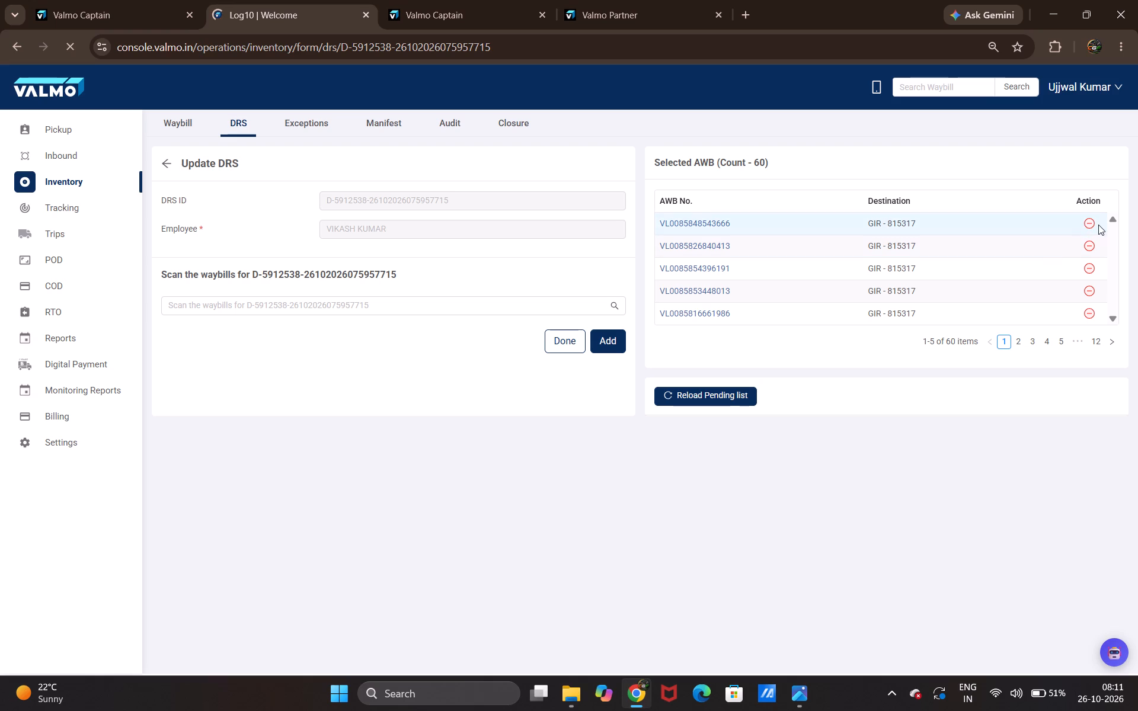
triple_click(1091, 222)
triple_click(1091, 222)
triple_click(1089, 221)
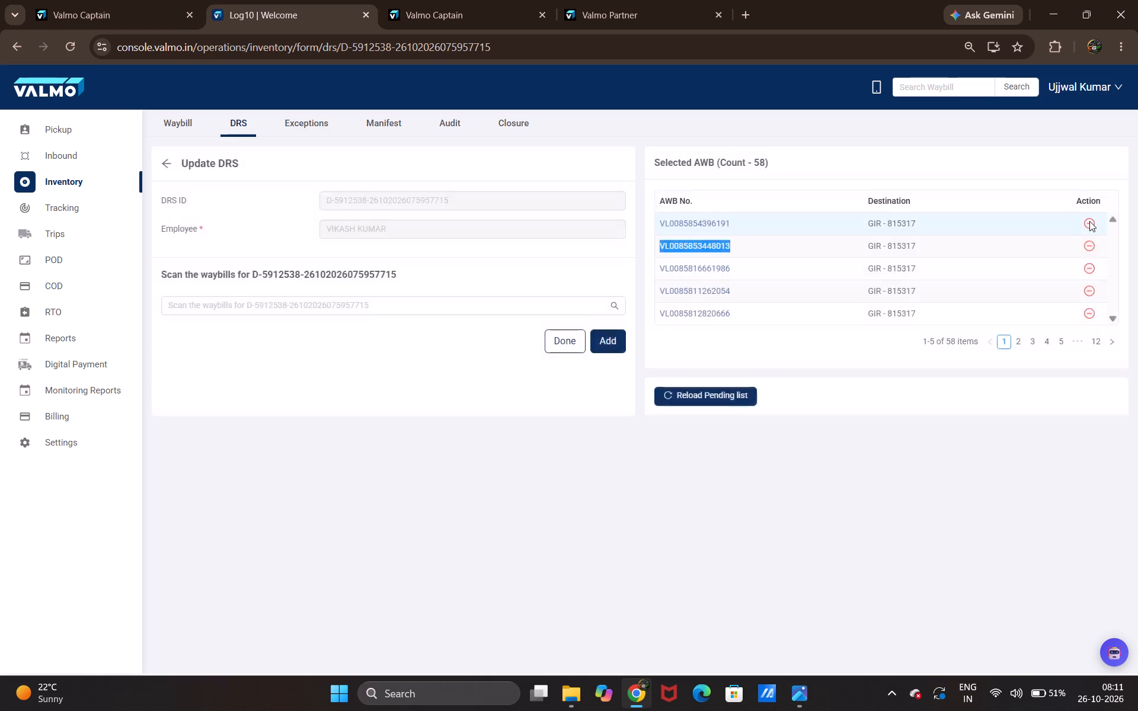
triple_click(1089, 221)
triple_click(1089, 221)
triple_click(1089, 221)
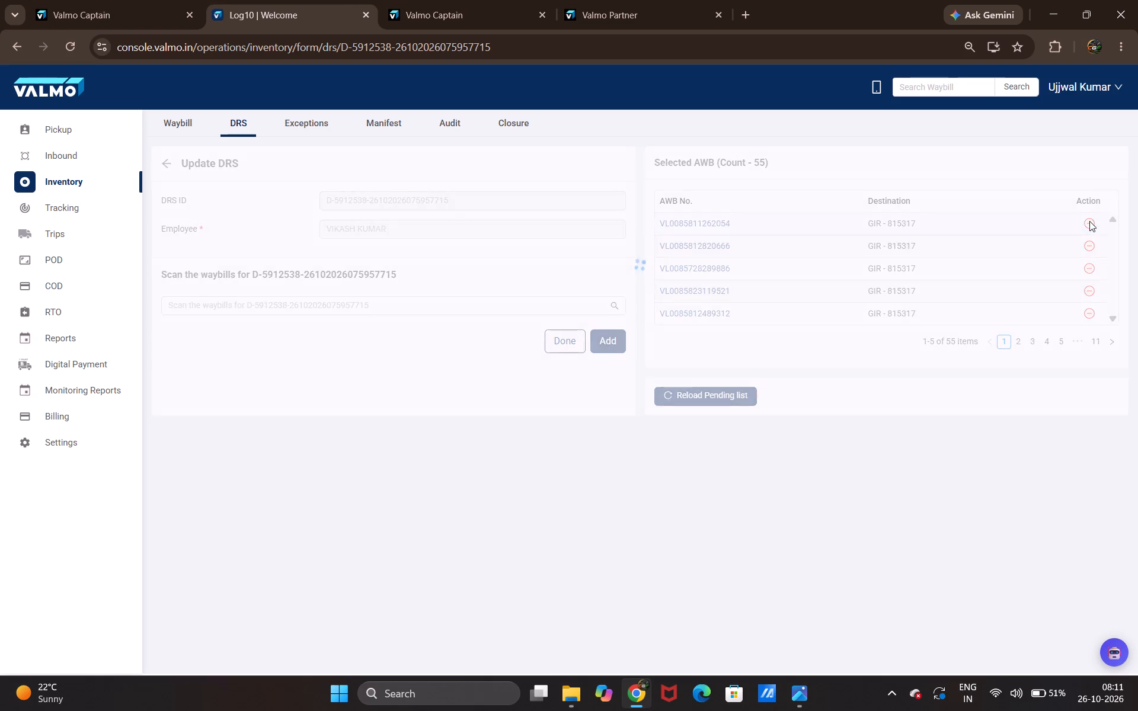
triple_click(1089, 221)
triple_click(1089, 221)
triple_click(1089, 221)
triple_click(1089, 221)
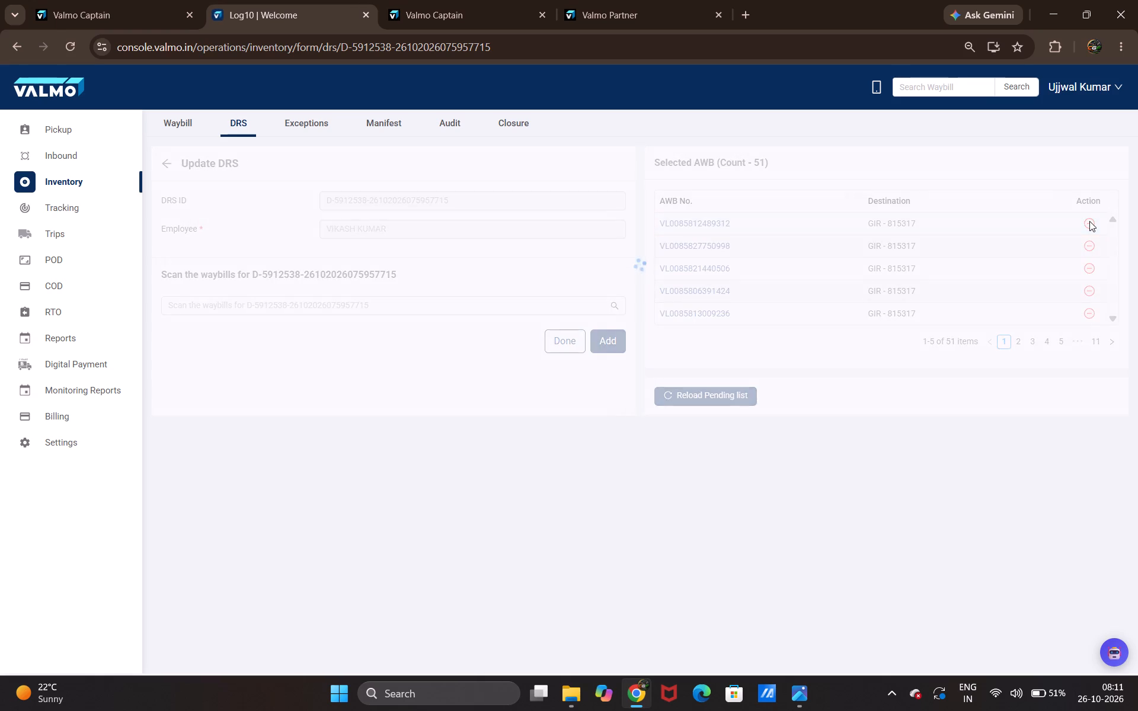
triple_click(1089, 221)
triple_click(1089, 221)
triple_click(1089, 221)
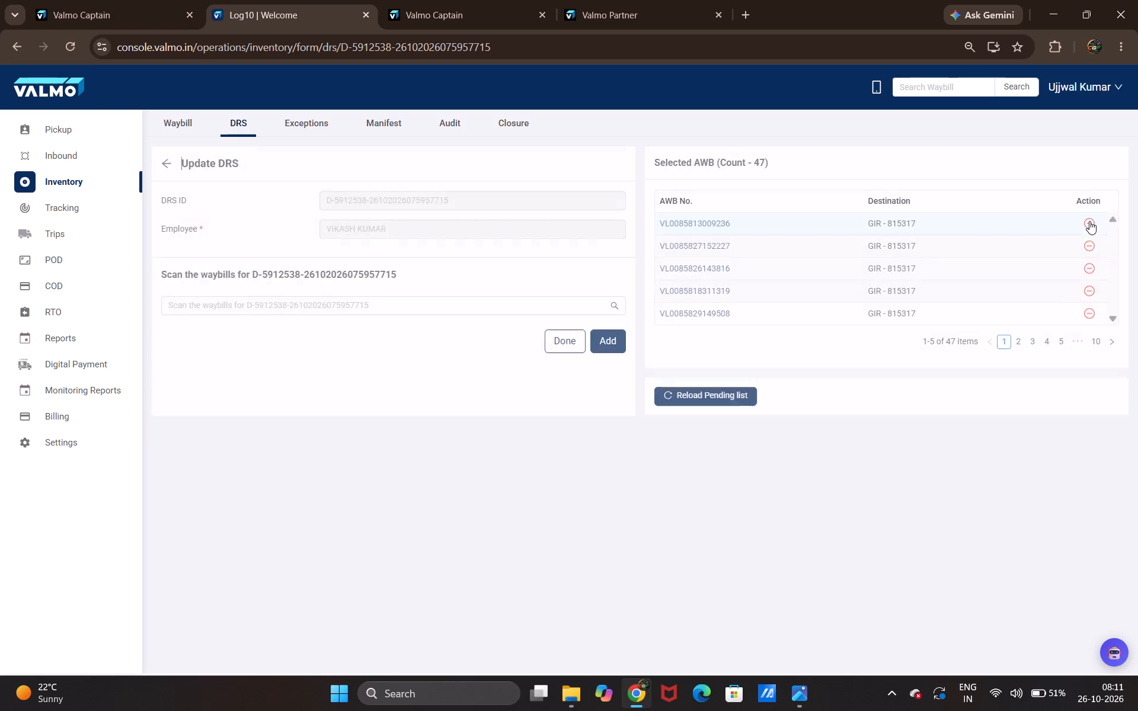
triple_click(1089, 221)
triple_click(1089, 221)
triple_click(1089, 221)
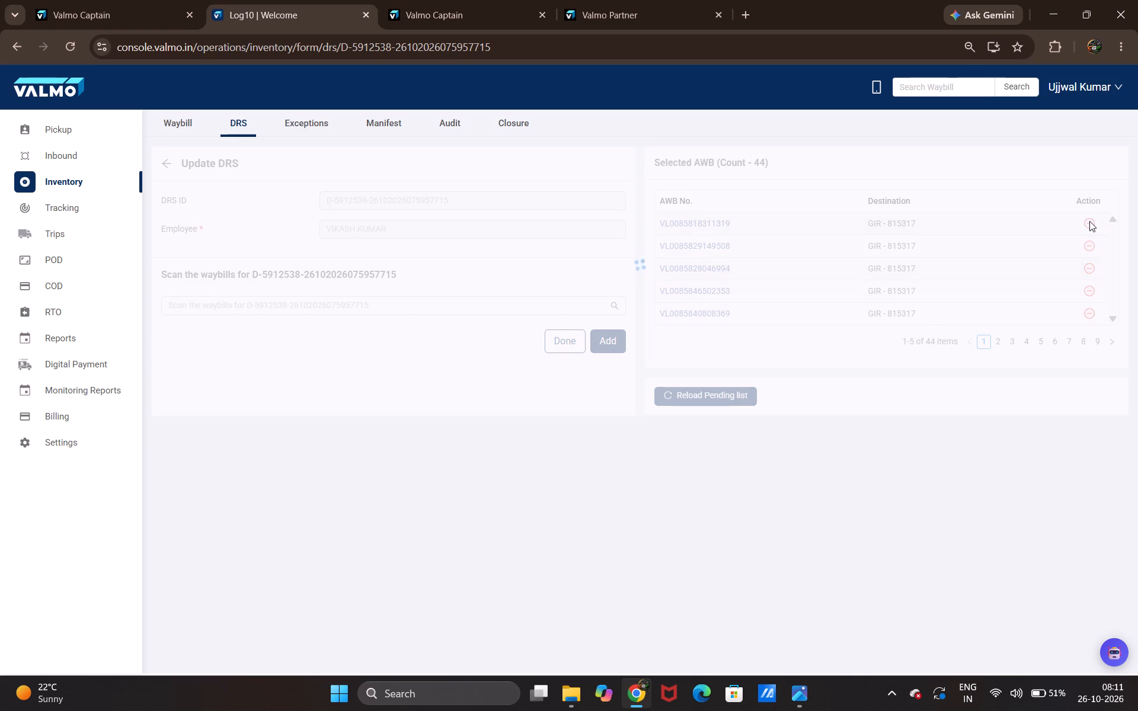
triple_click(1089, 221)
triple_click(1089, 221)
triple_click(1089, 221)
triple_click(1089, 221)
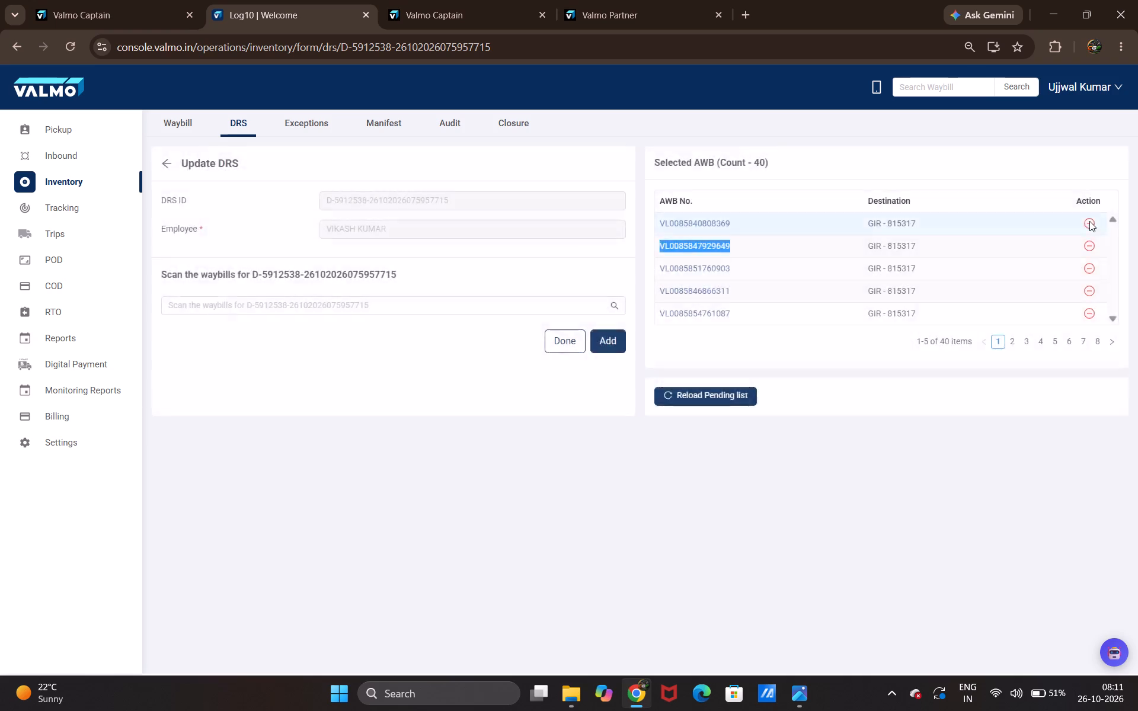
triple_click(1089, 221)
left_click(1089, 220)
triple_click(1087, 216)
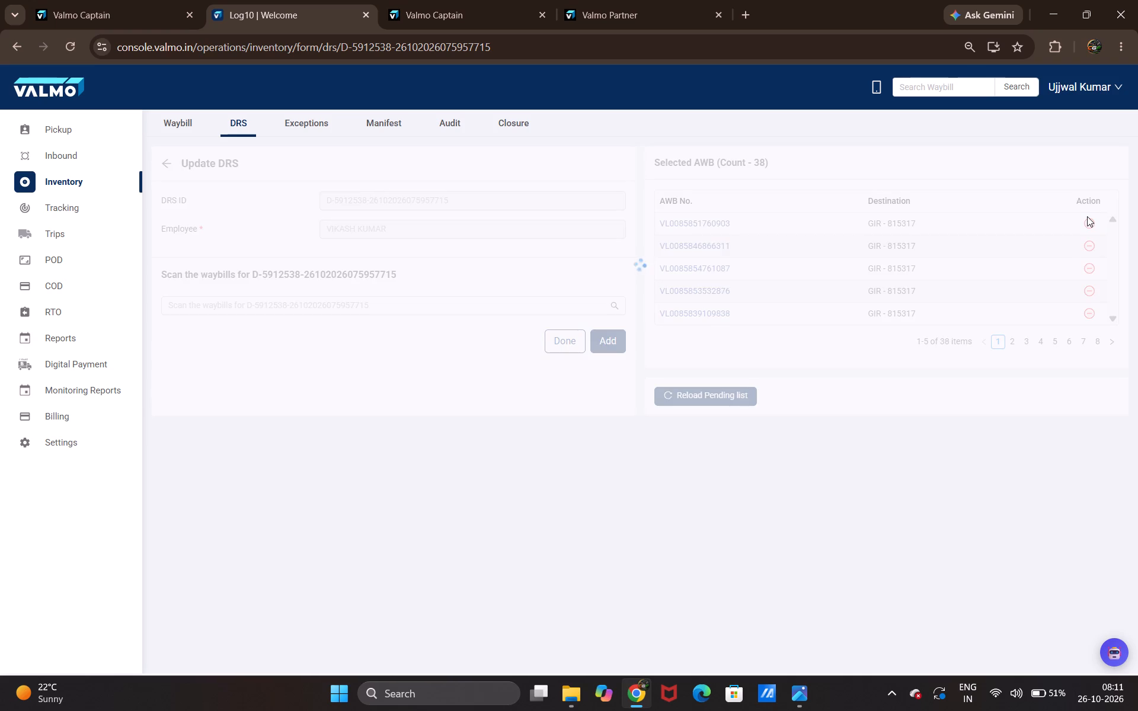
double_click(1087, 216)
triple_click(1087, 219)
triple_click(1087, 219)
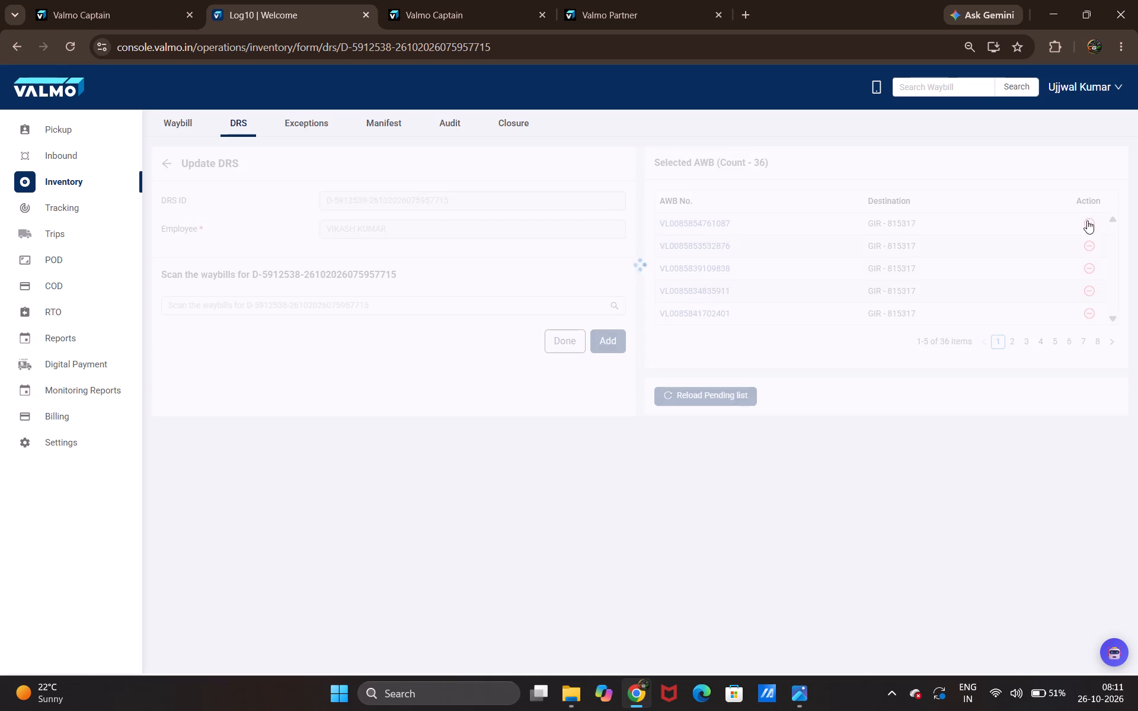
triple_click(1087, 220)
triple_click(1087, 220)
triple_click(1087, 220)
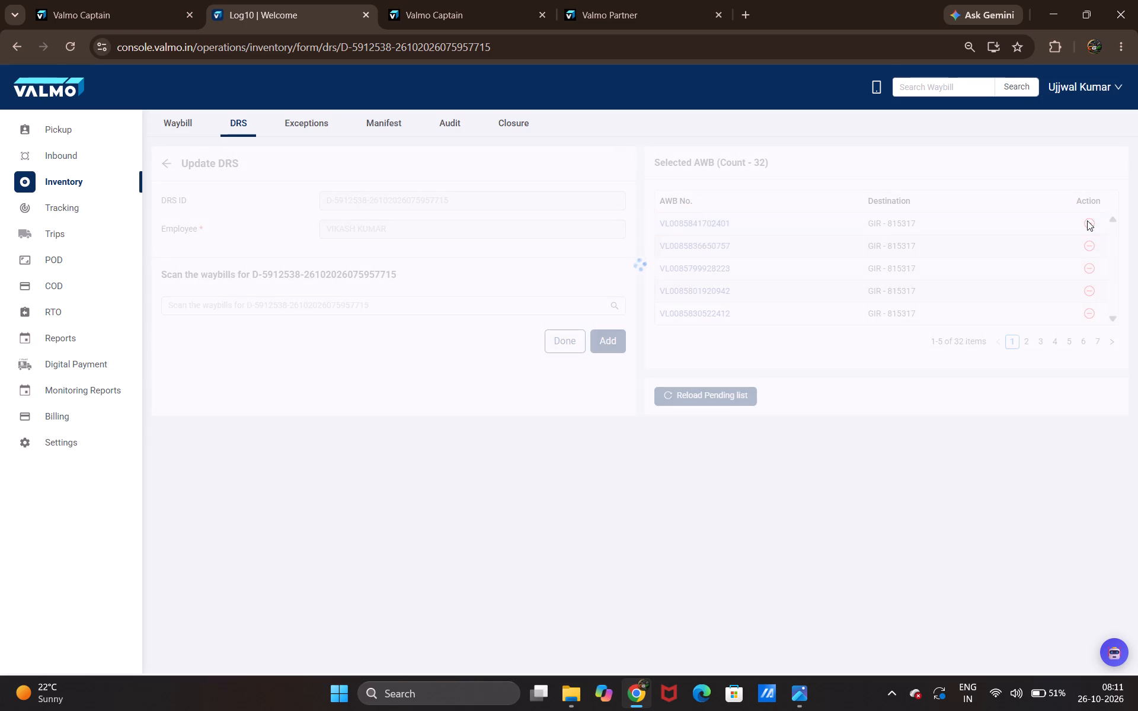
triple_click(1087, 220)
triple_click(1087, 220)
triple_click(1087, 220)
triple_click(1087, 220)
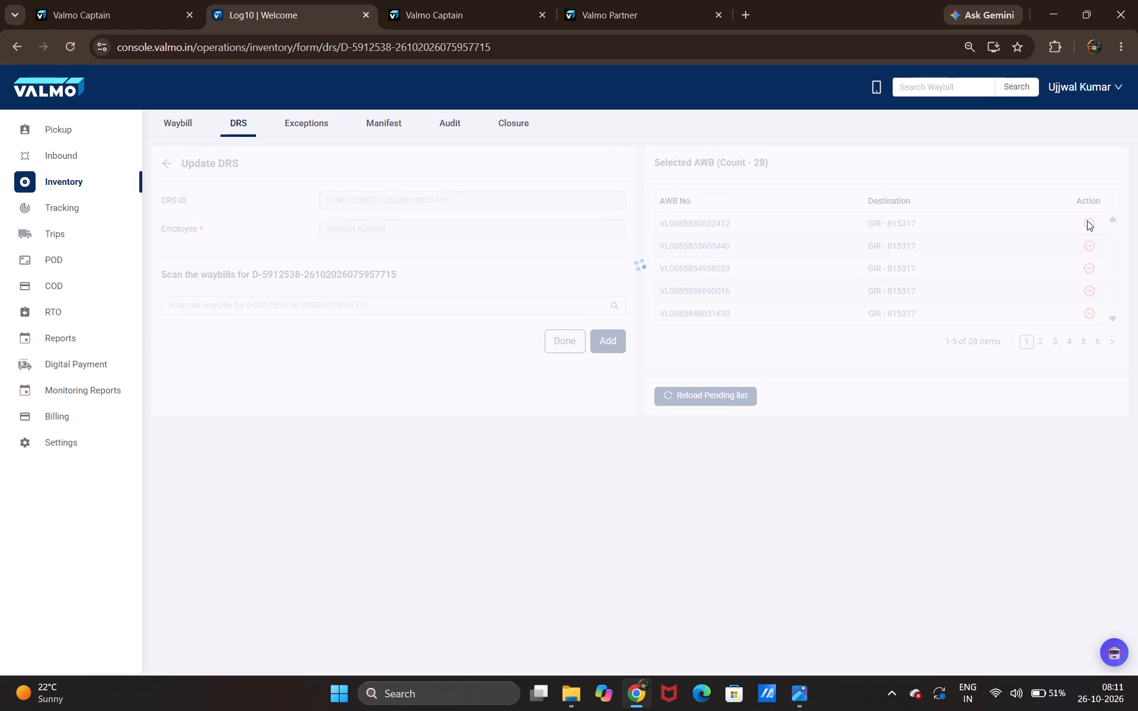
triple_click(1087, 220)
triple_click(1087, 220)
triple_click(1087, 220)
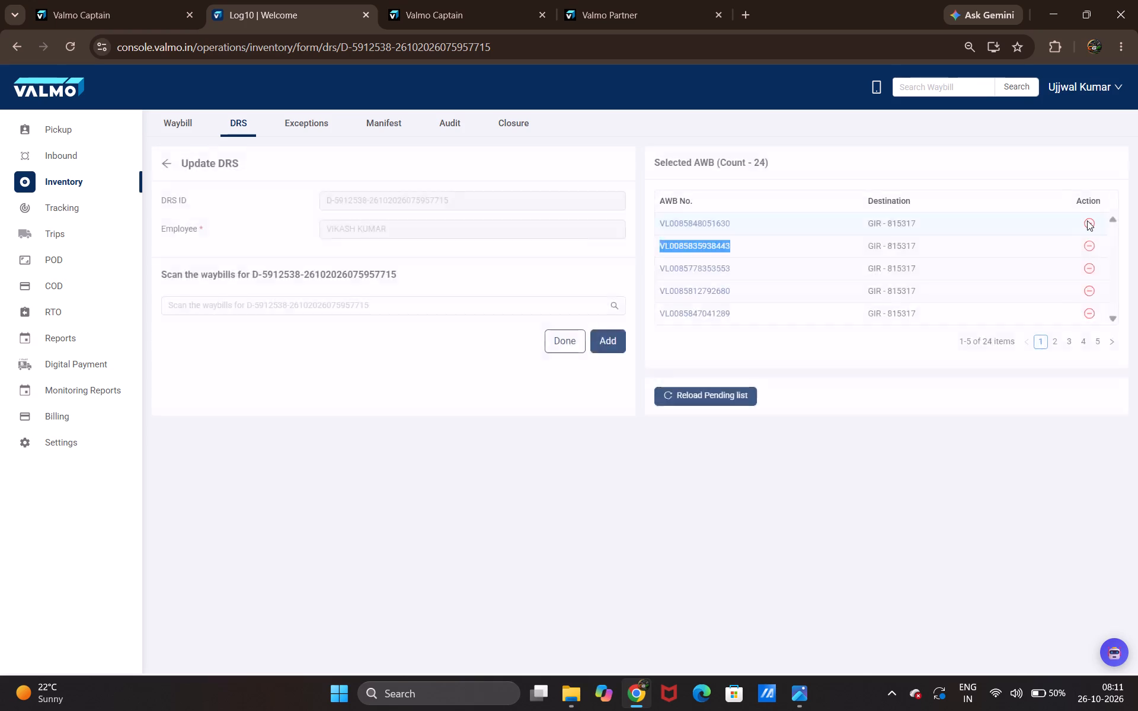
double_click(1087, 220)
triple_click(1085, 219)
left_click(1085, 219)
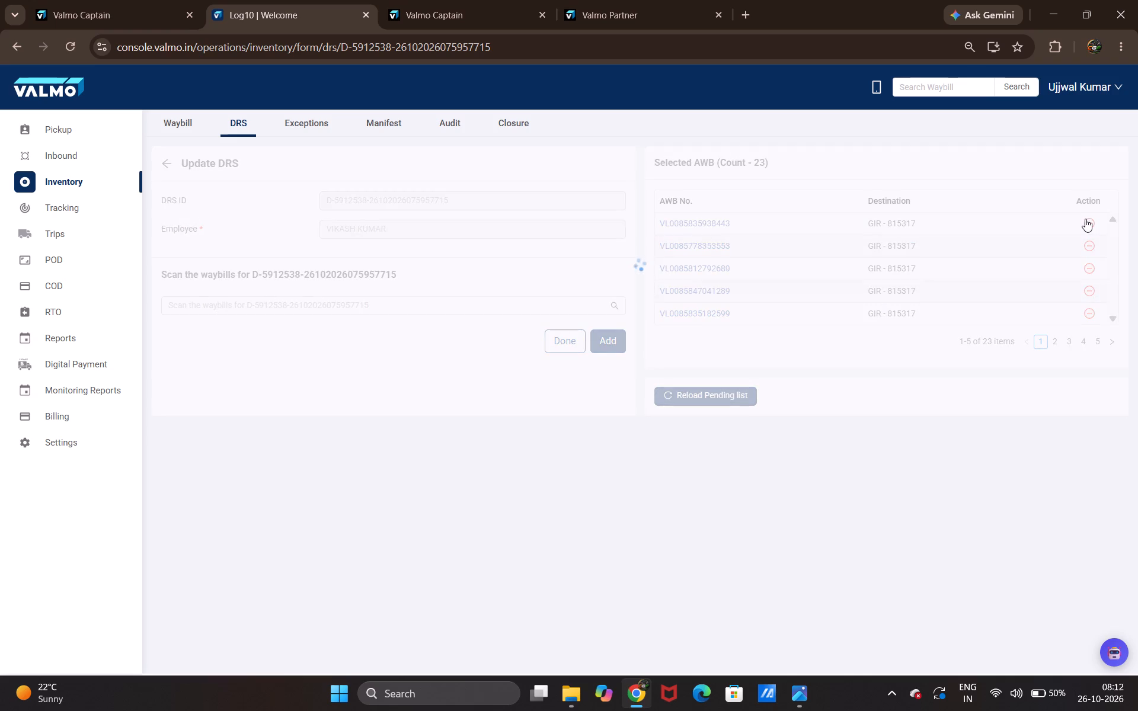
triple_click(1088, 220)
triple_click(1088, 221)
triple_click(1088, 221)
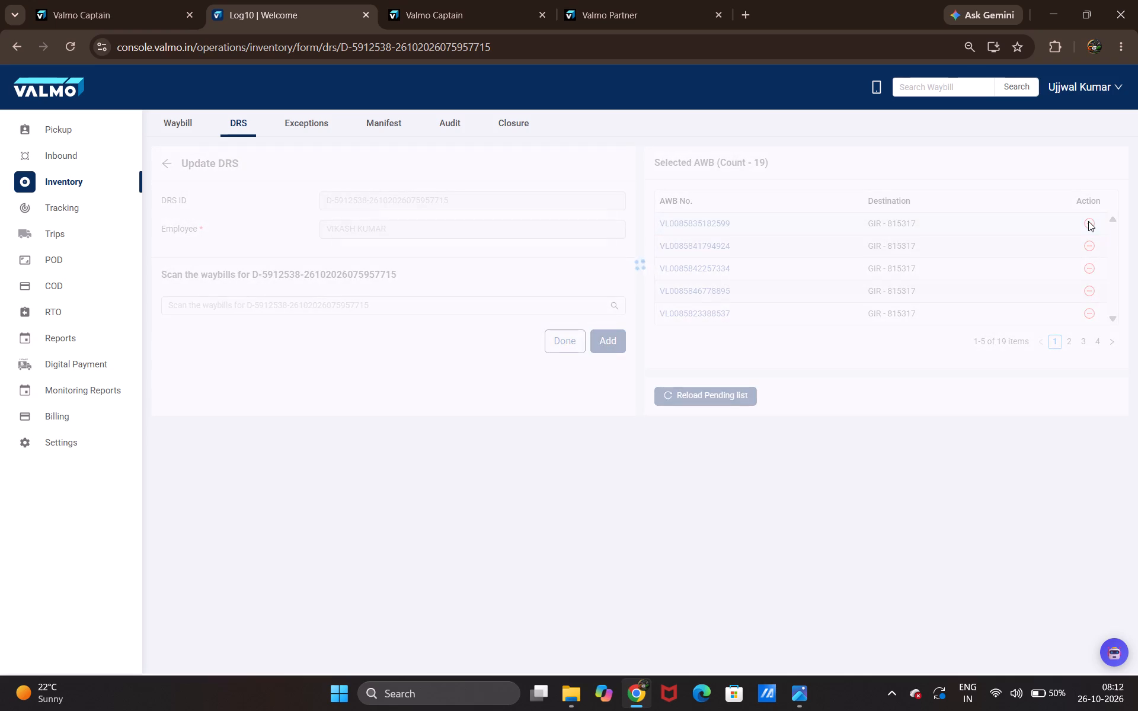
triple_click(1088, 221)
triple_click(1088, 221)
triple_click(1088, 221)
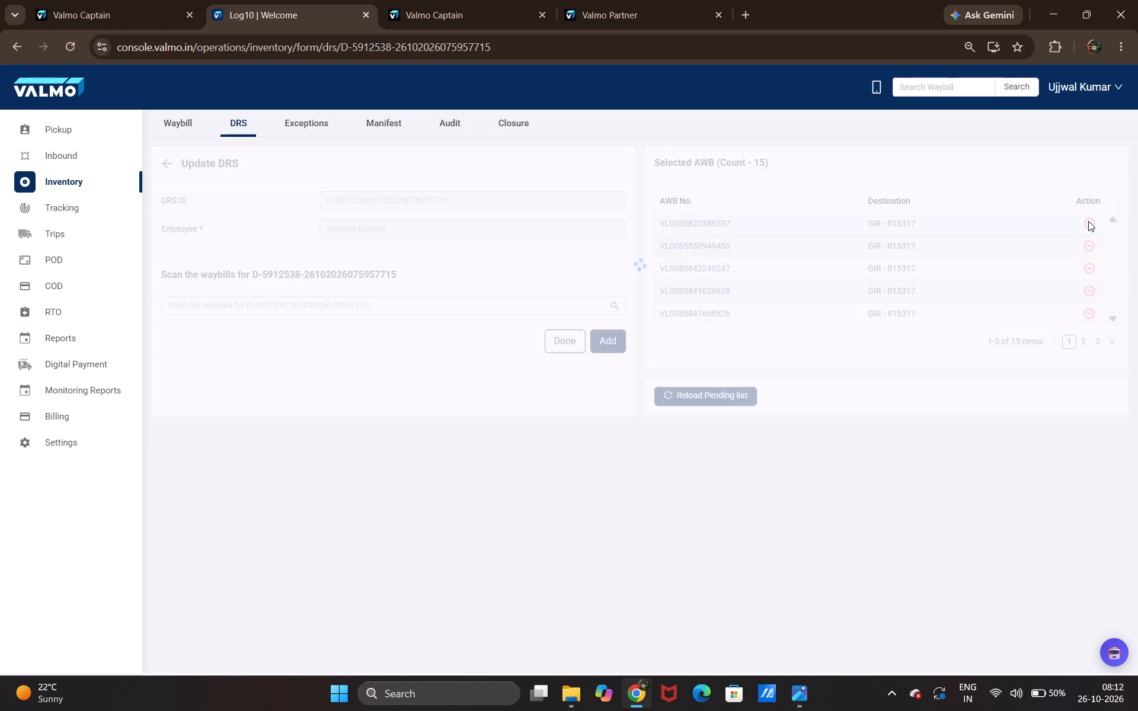
triple_click(1088, 221)
triple_click(1088, 221)
triple_click(1088, 221)
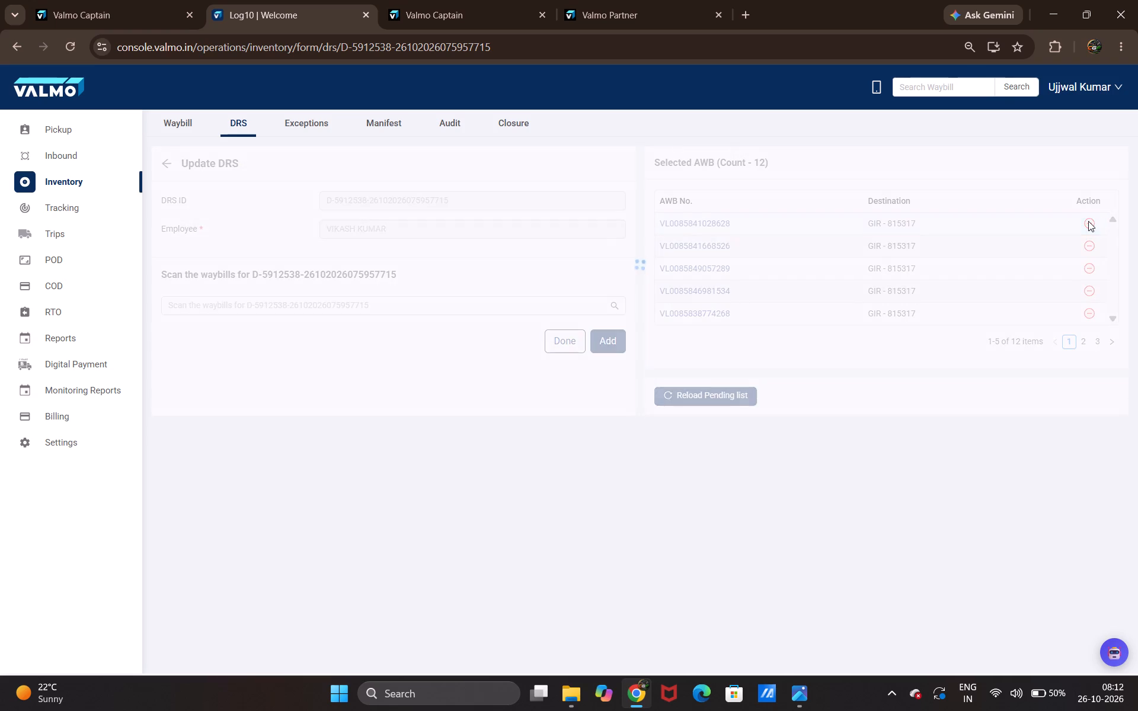
triple_click(1088, 221)
triple_click(1088, 221)
triple_click(1088, 221)
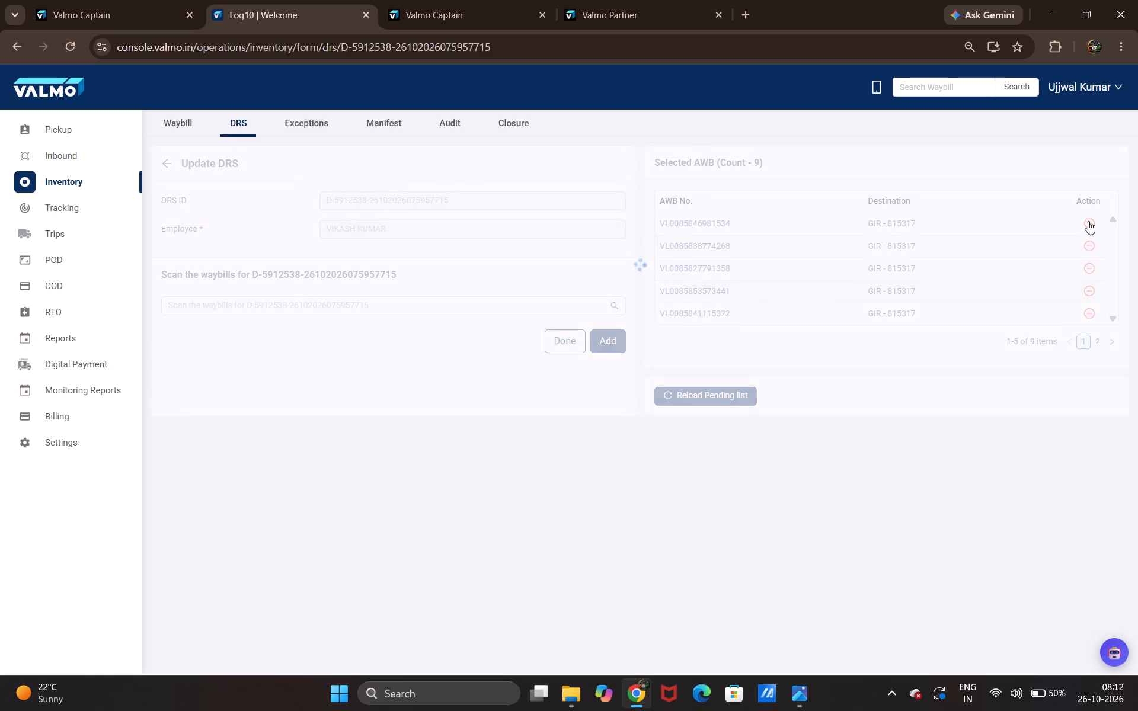
triple_click(1088, 221)
triple_click(1088, 221)
triple_click(1088, 221)
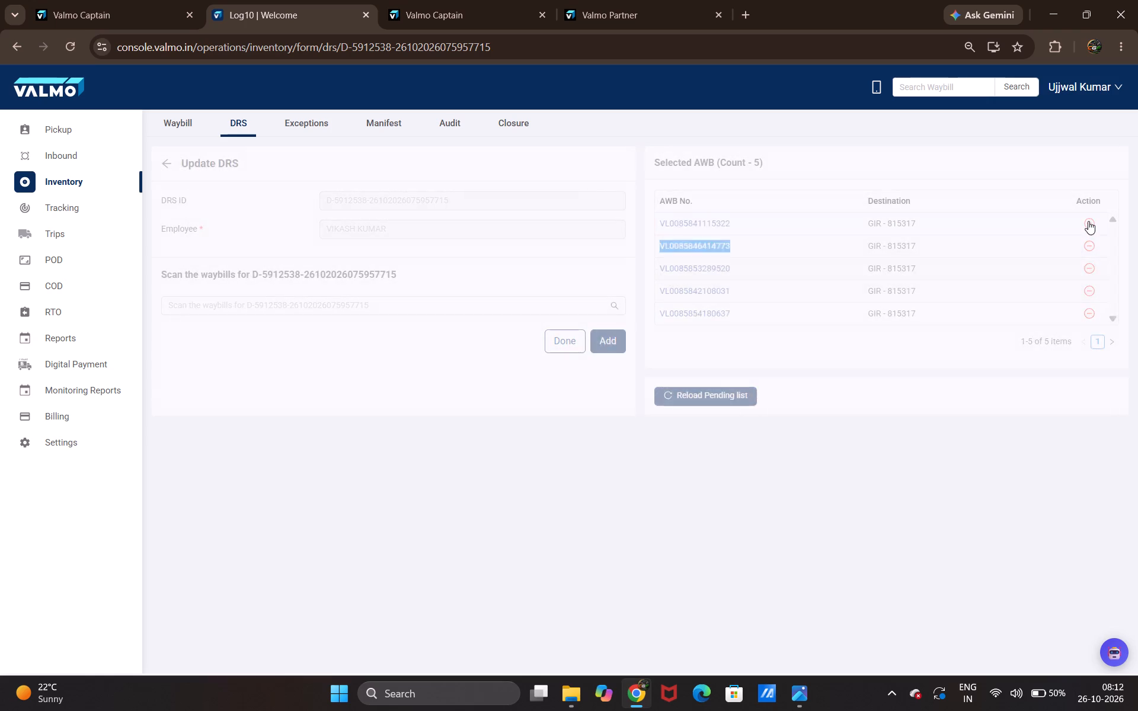
triple_click(1088, 221)
triple_click(1088, 221)
triple_click(1088, 221)
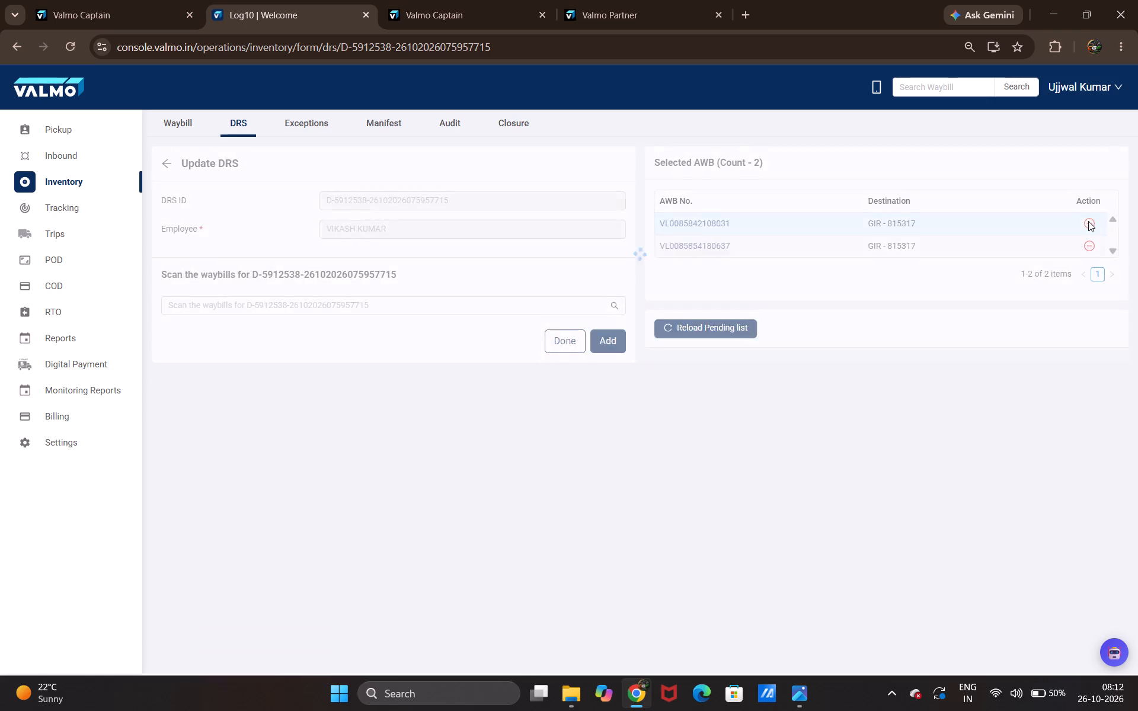
left_click(1088, 221)
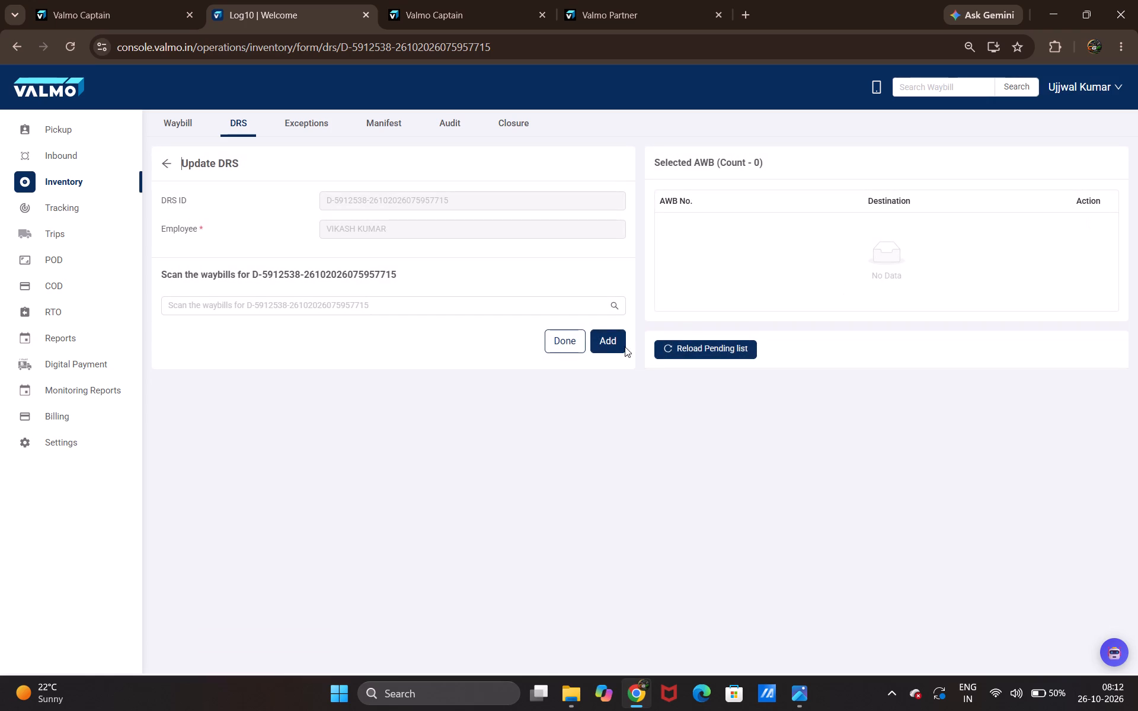
Finish the DRS update and assign all five listed reverse shipments to the recommended field executive.
left_click(571, 331)
left_click(614, 395)
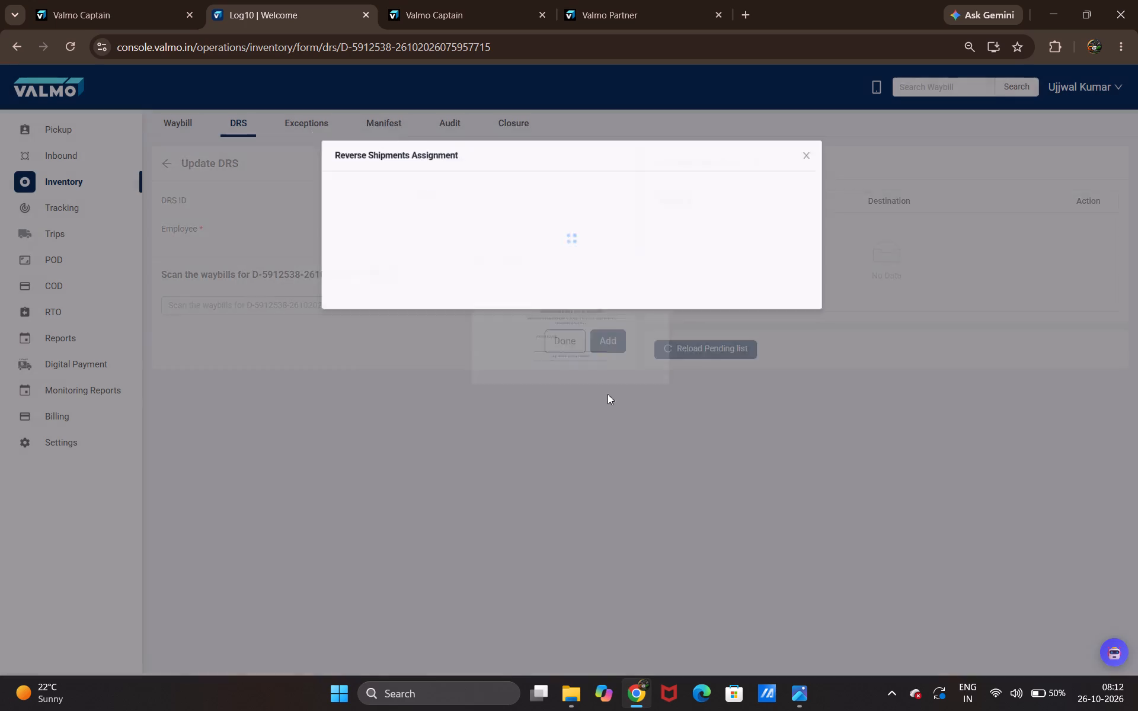
scroll(629, 321, "down", 7)
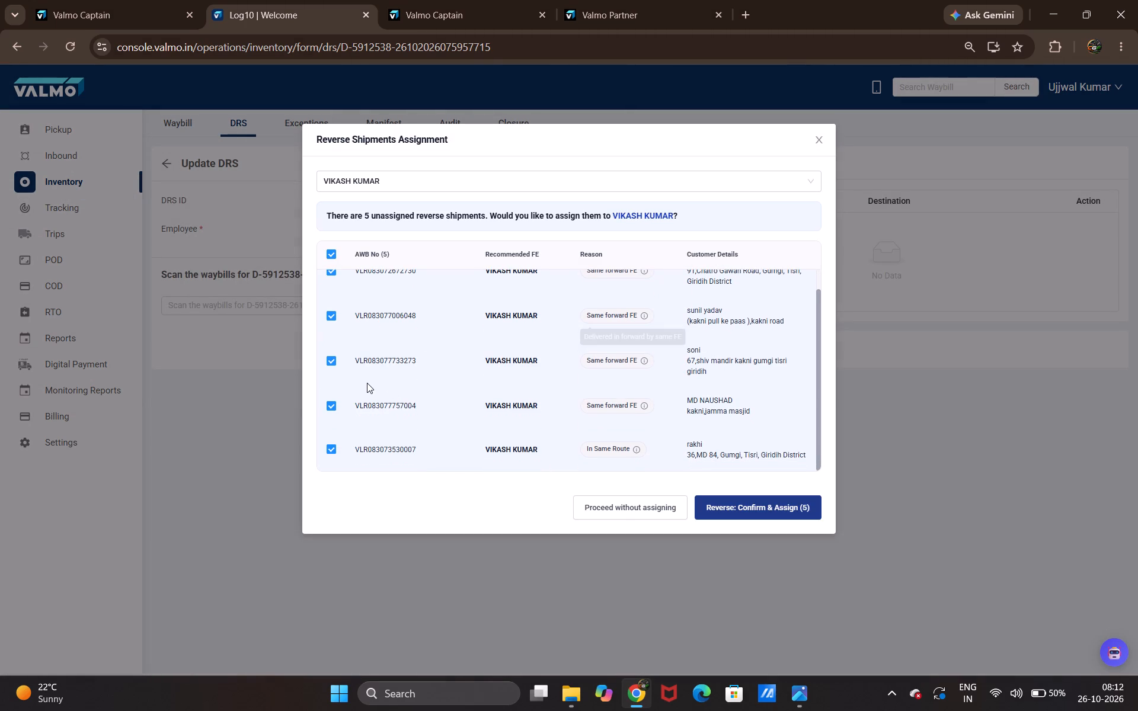
scroll(361, 383, "up", 2)
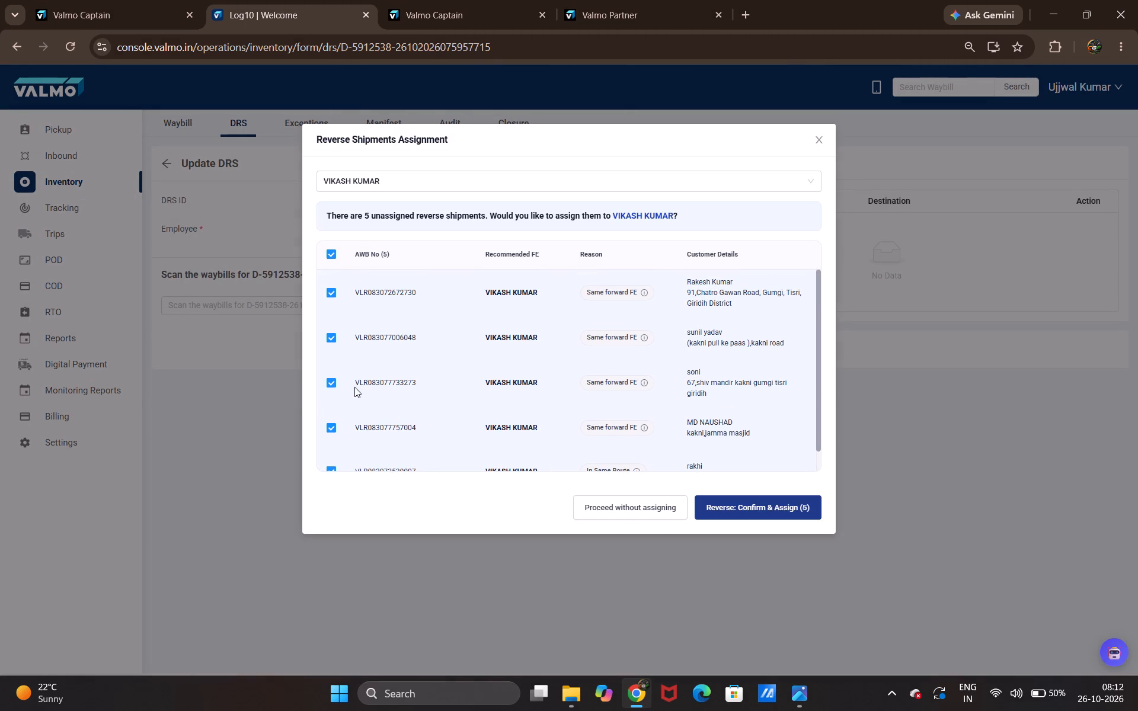
left_click(768, 504)
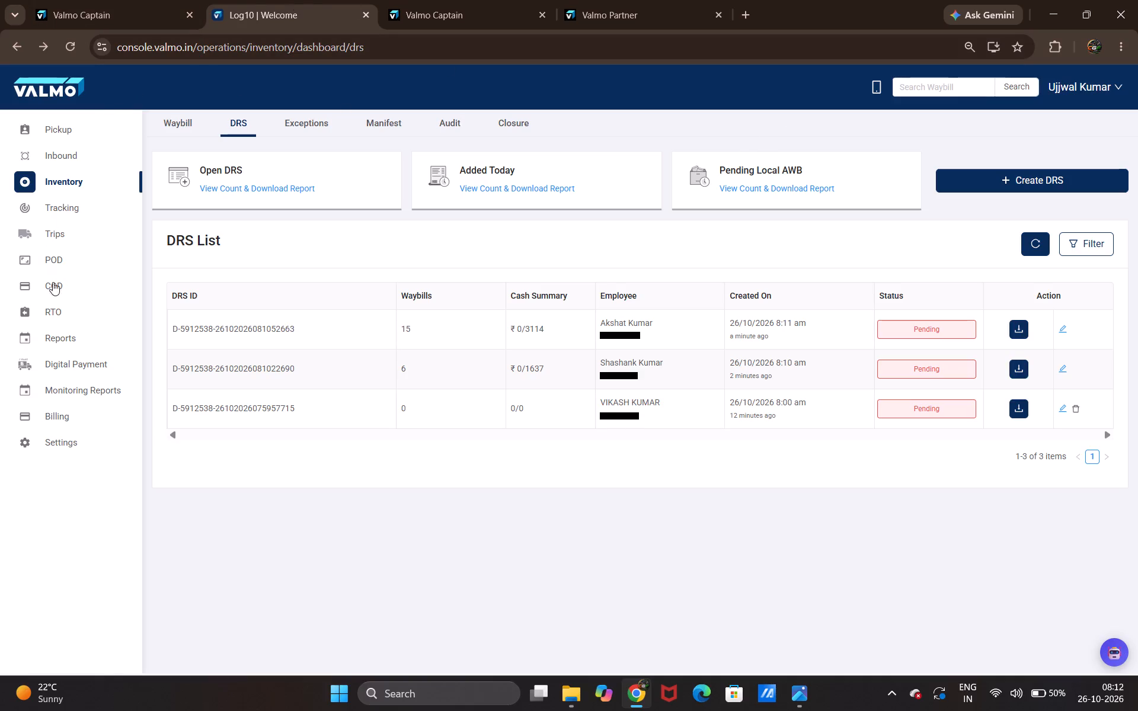
Check the POD section's live POD-AWB list, DRS Closure and POD Audit pages, plus the COD page, for the DRS status.
left_click(59, 265)
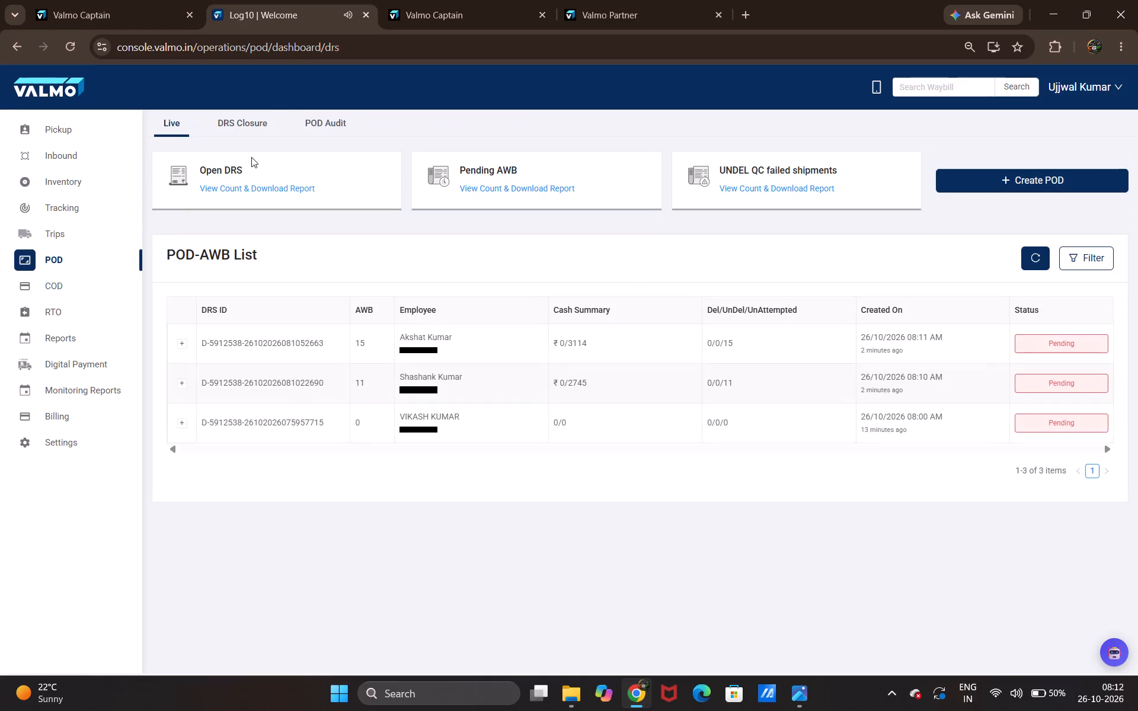
left_click(250, 114)
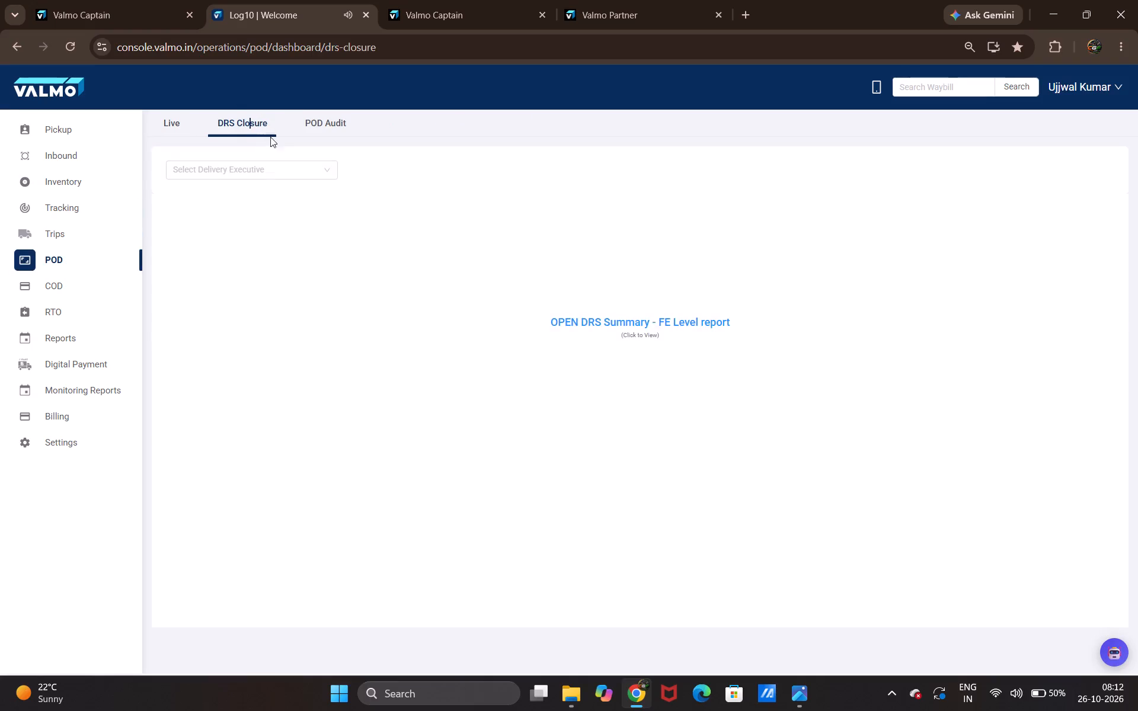
left_click(289, 238)
scroll(289, 233, "down", 2)
left_click(331, 117)
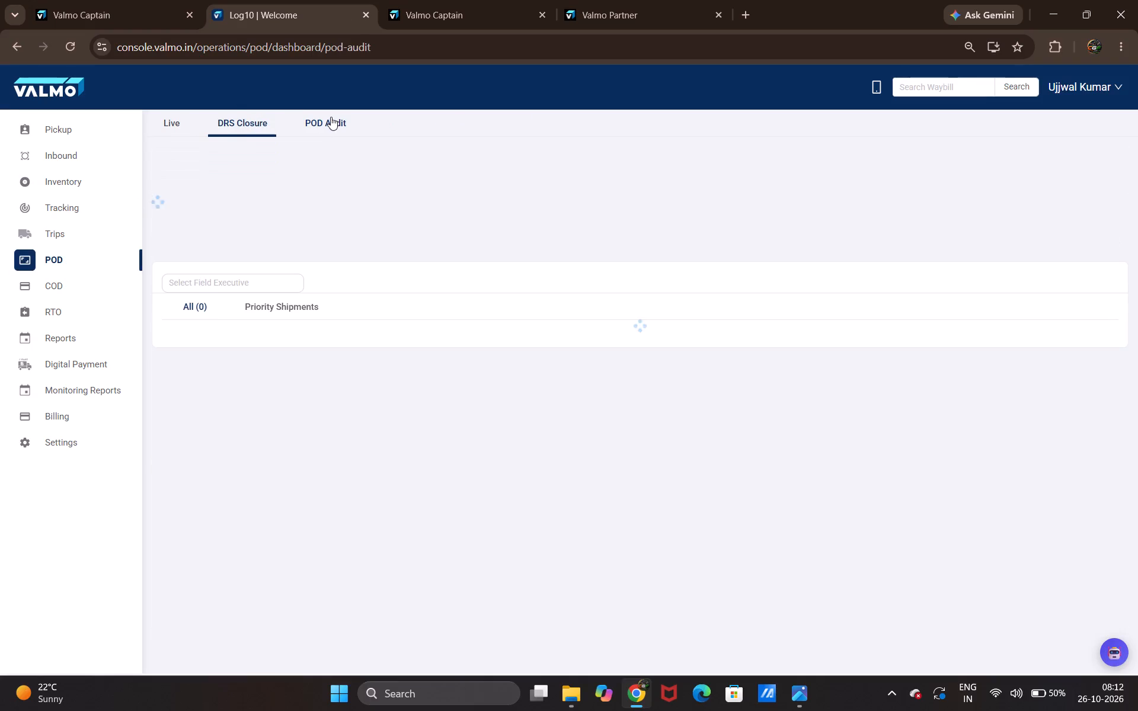
left_click(261, 119)
scroll(292, 228, "down", 1)
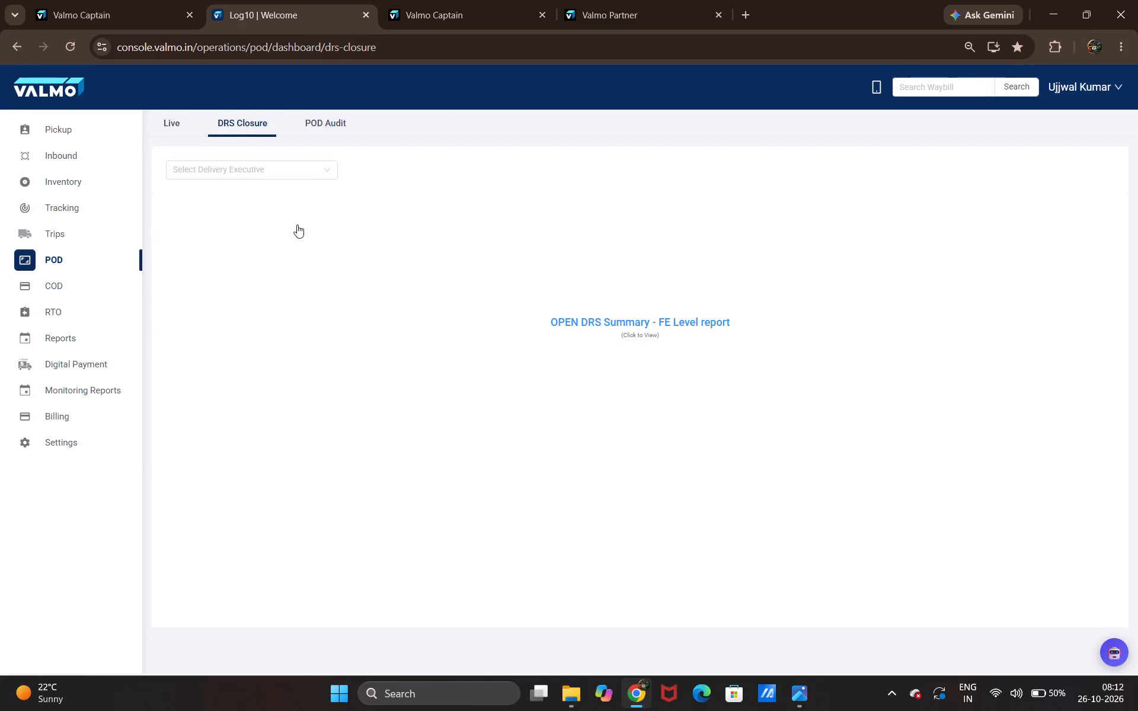
scroll(297, 225, "down", 6)
left_click(71, 278)
left_click(71, 248)
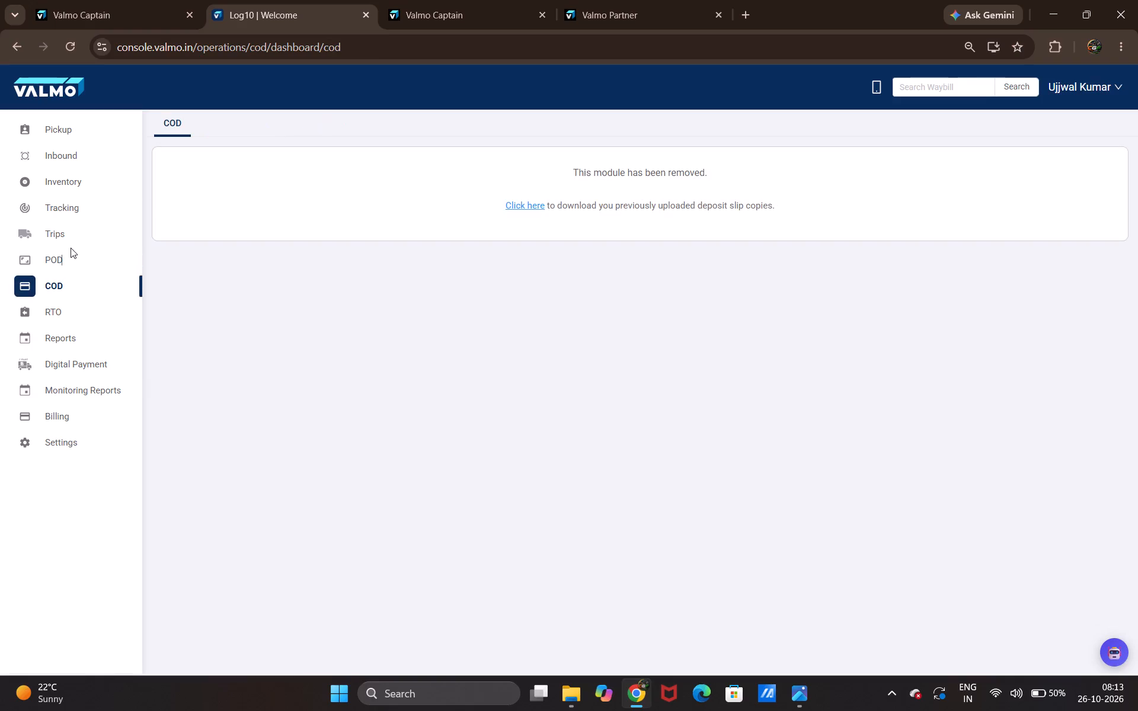
left_click(70, 259)
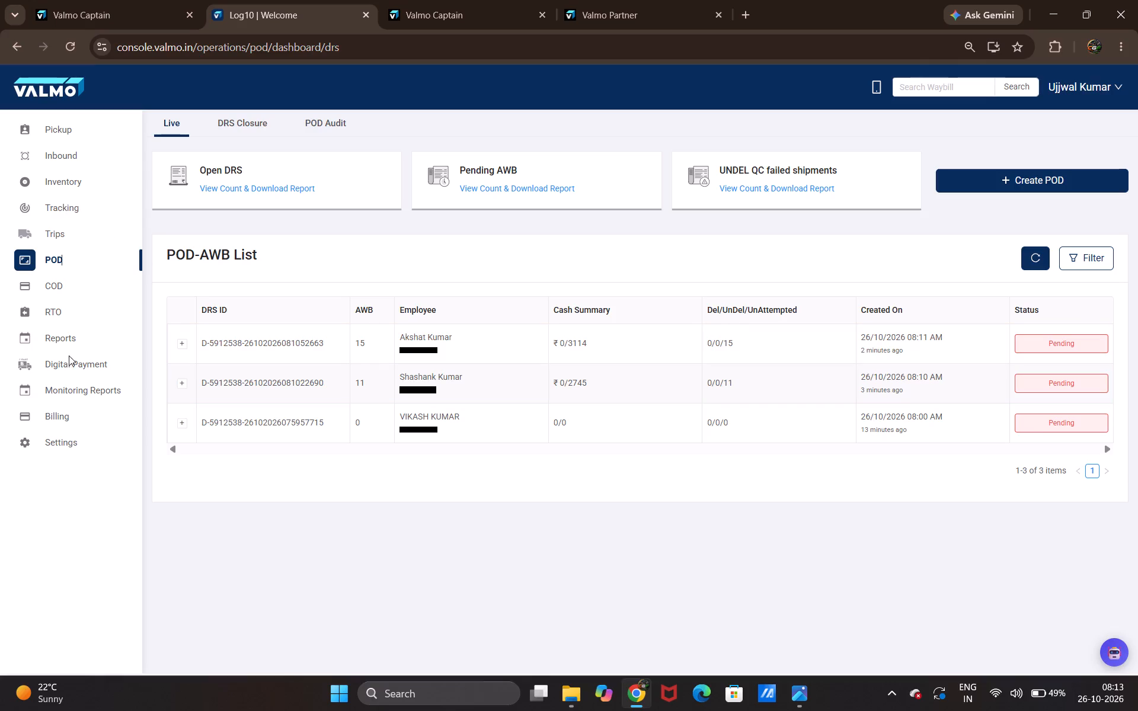
Reopen the LM Hub Visibility monitoring reports and load Today Performance Topline and the FE-level performance and COD collected report.
left_click(75, 392)
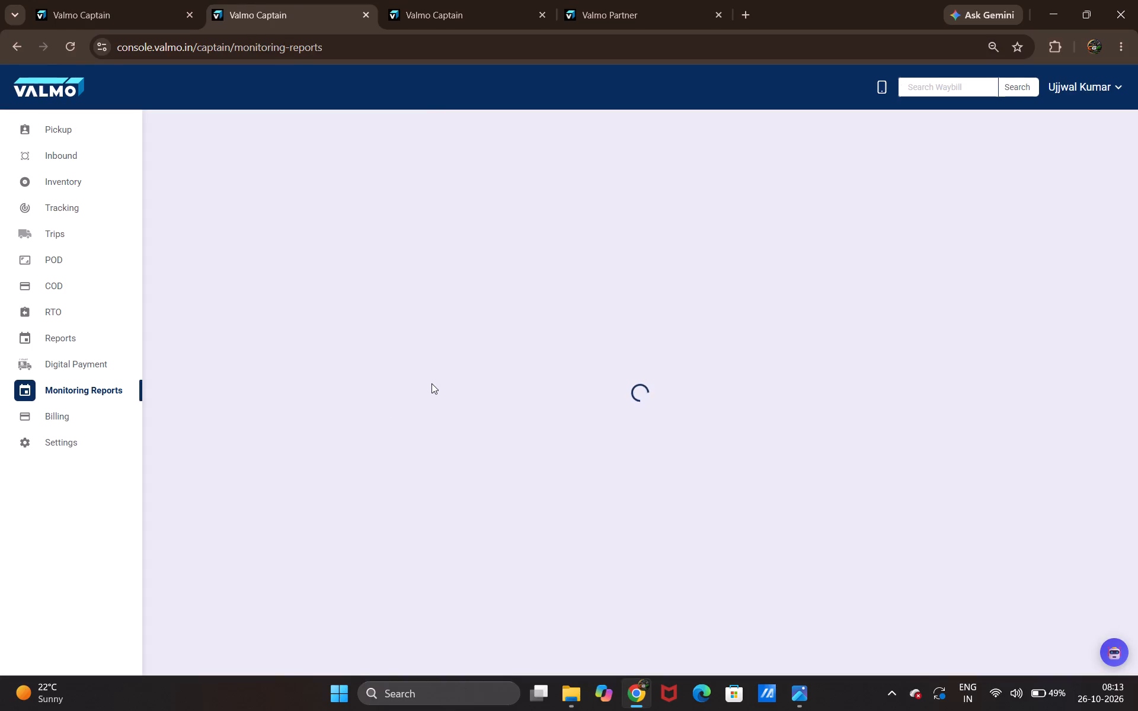
scroll(431, 383, "down", 2)
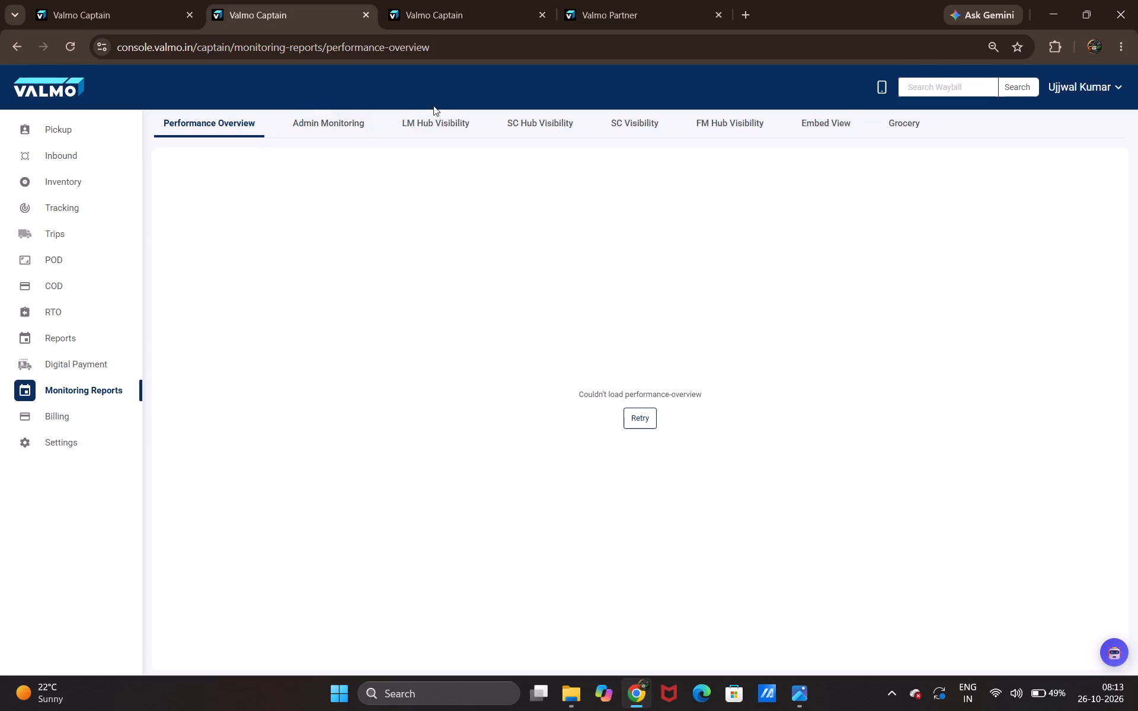
left_click(434, 117)
scroll(478, 233, "down", 7)
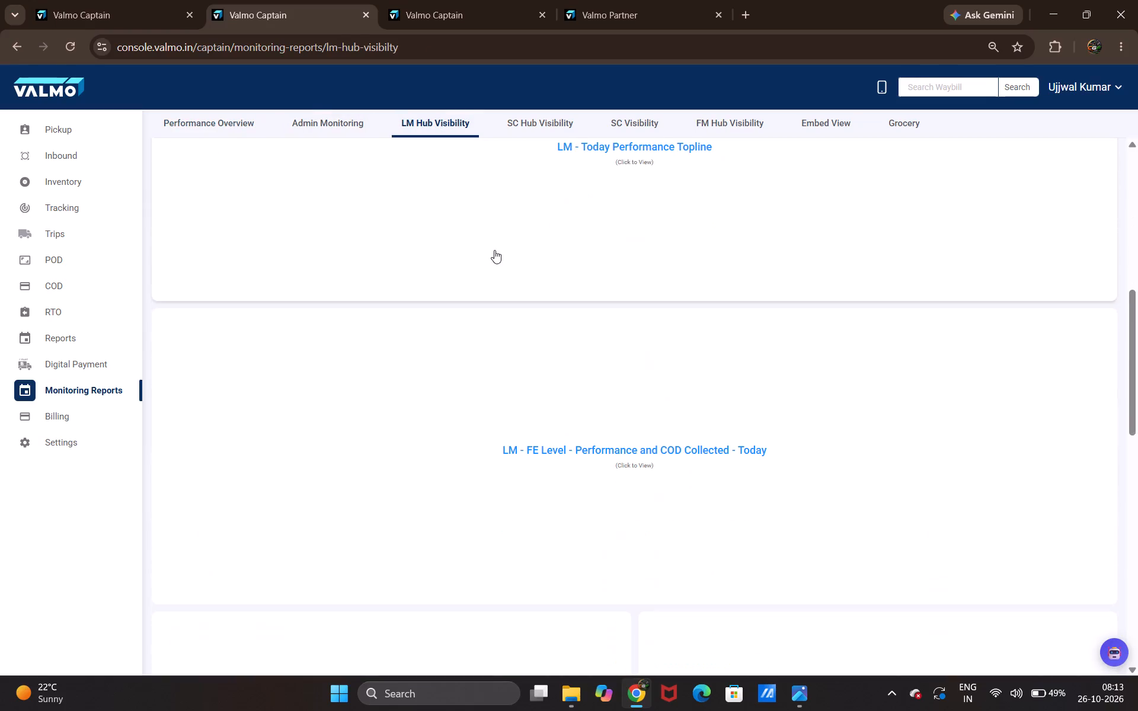
left_click(499, 252)
left_click(551, 331)
scroll(551, 335, "down", 1)
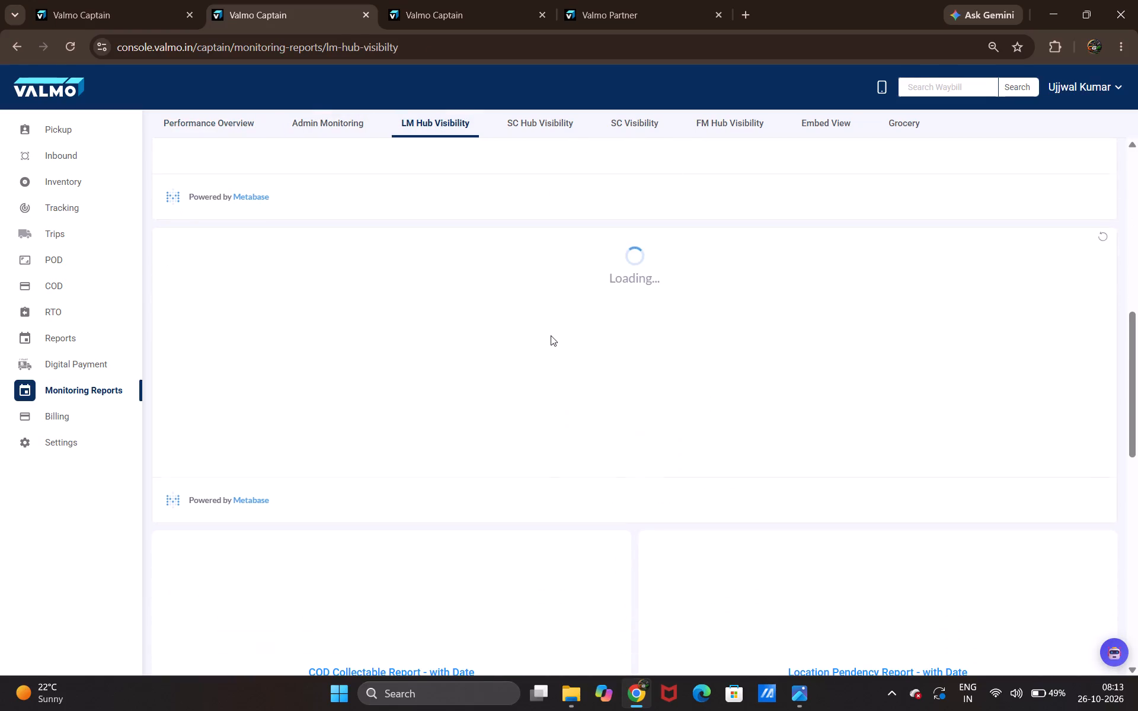
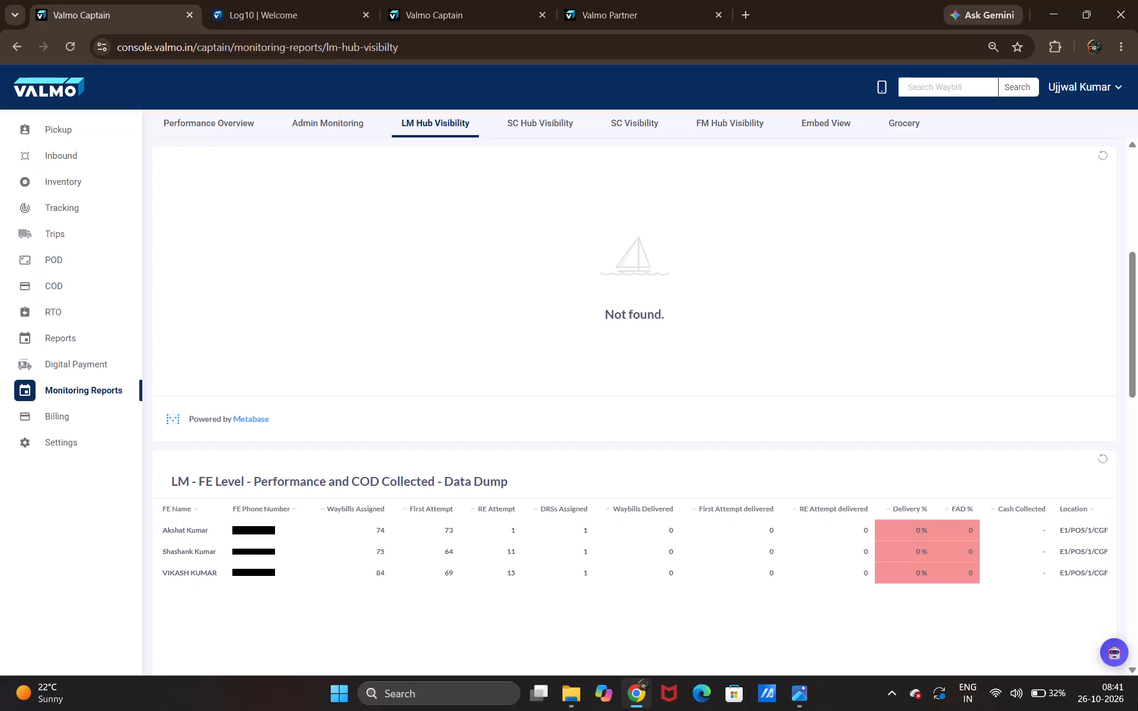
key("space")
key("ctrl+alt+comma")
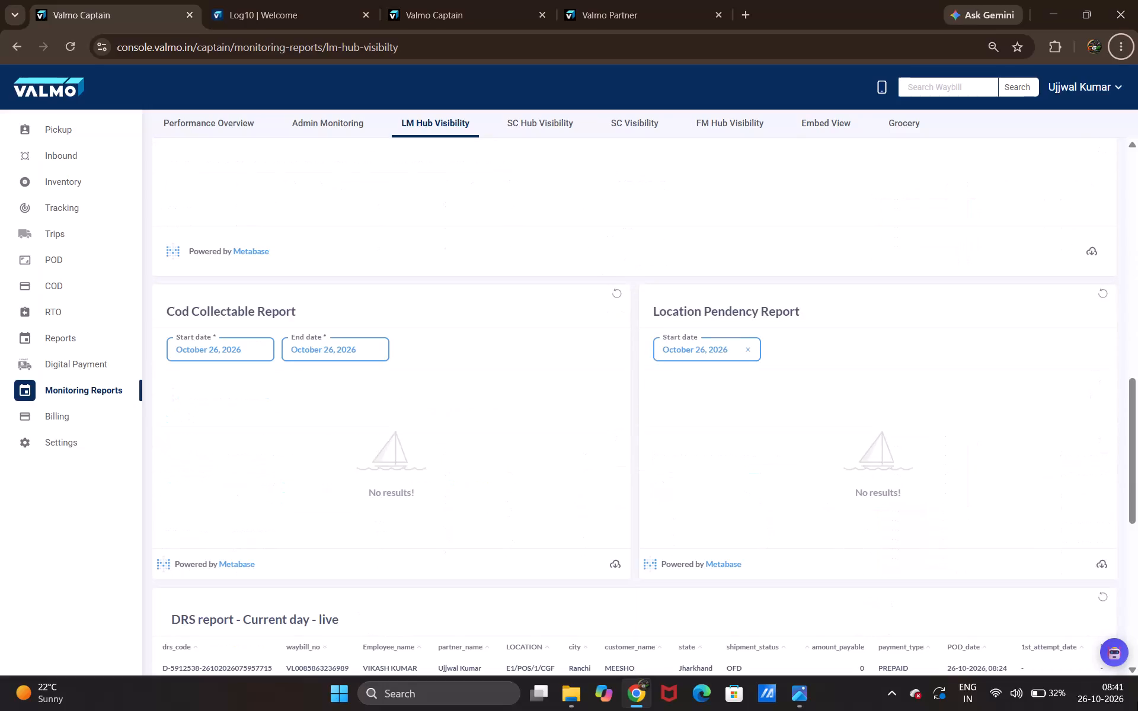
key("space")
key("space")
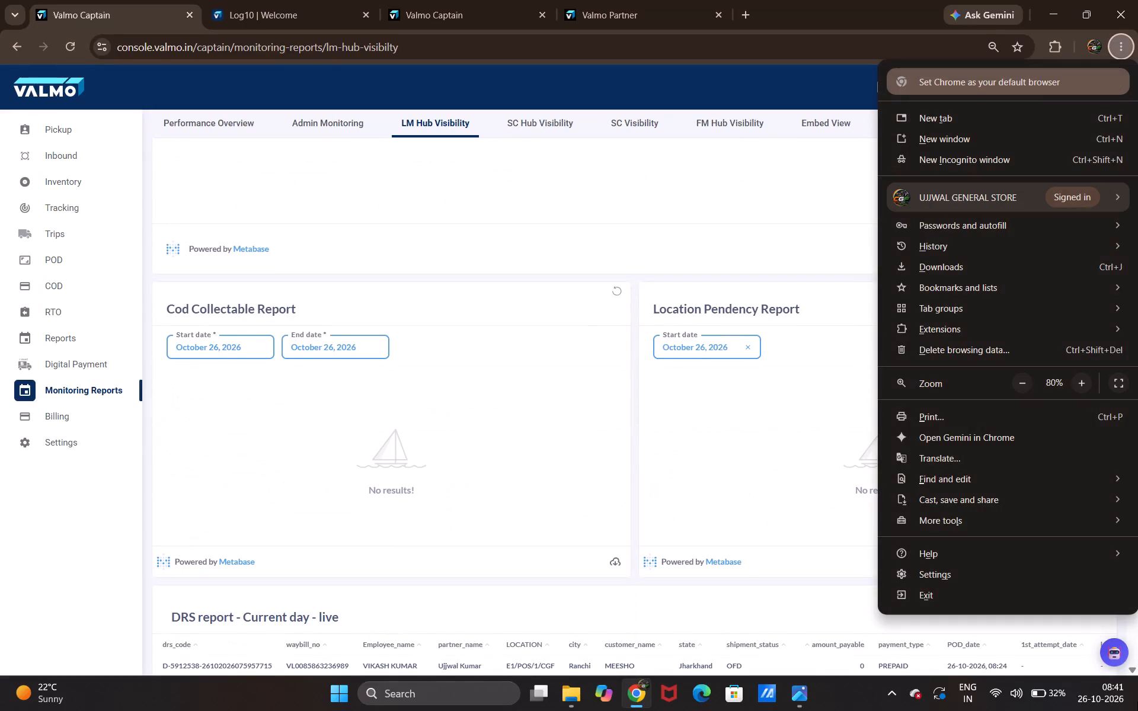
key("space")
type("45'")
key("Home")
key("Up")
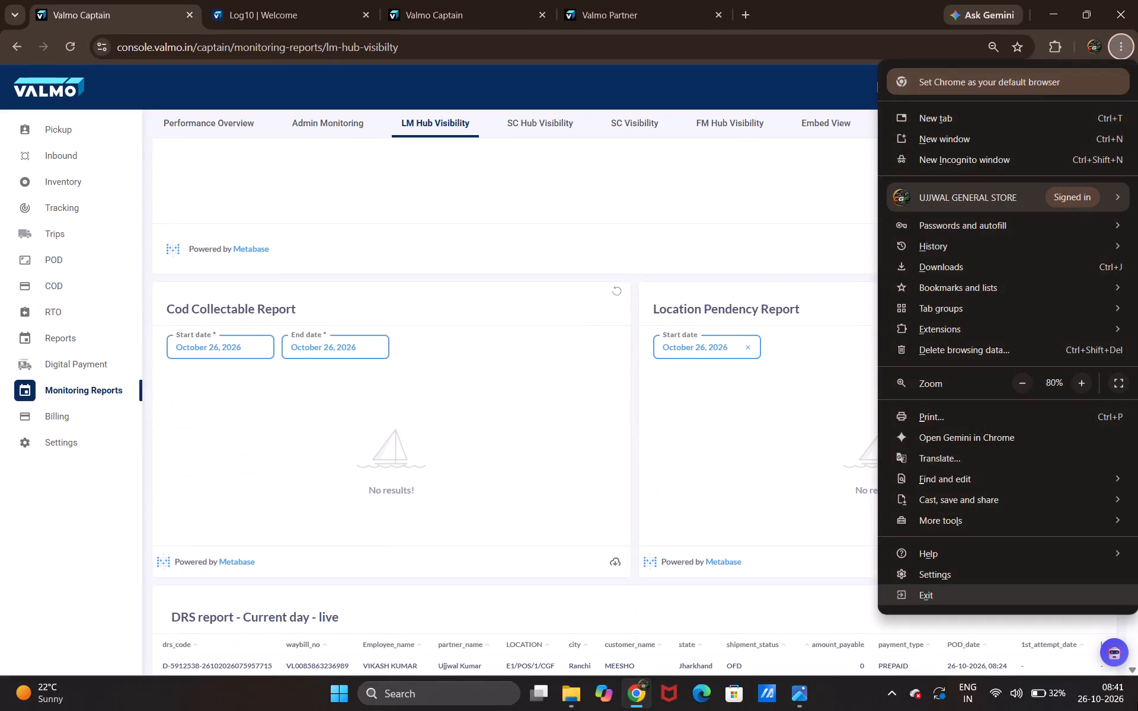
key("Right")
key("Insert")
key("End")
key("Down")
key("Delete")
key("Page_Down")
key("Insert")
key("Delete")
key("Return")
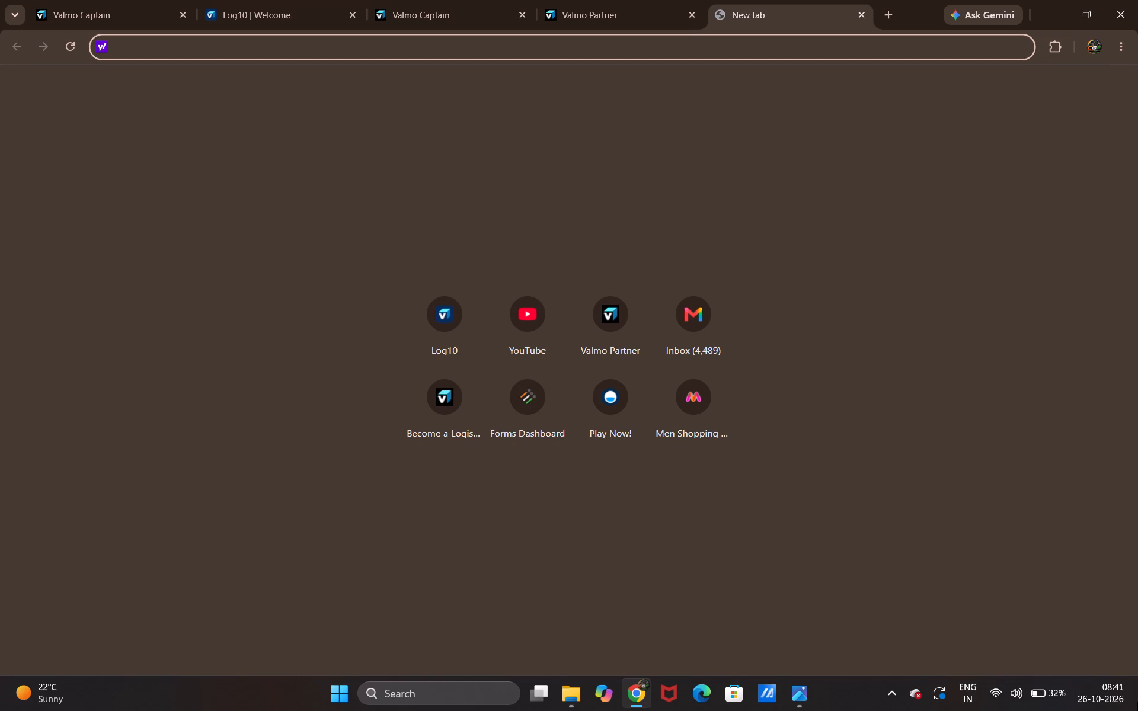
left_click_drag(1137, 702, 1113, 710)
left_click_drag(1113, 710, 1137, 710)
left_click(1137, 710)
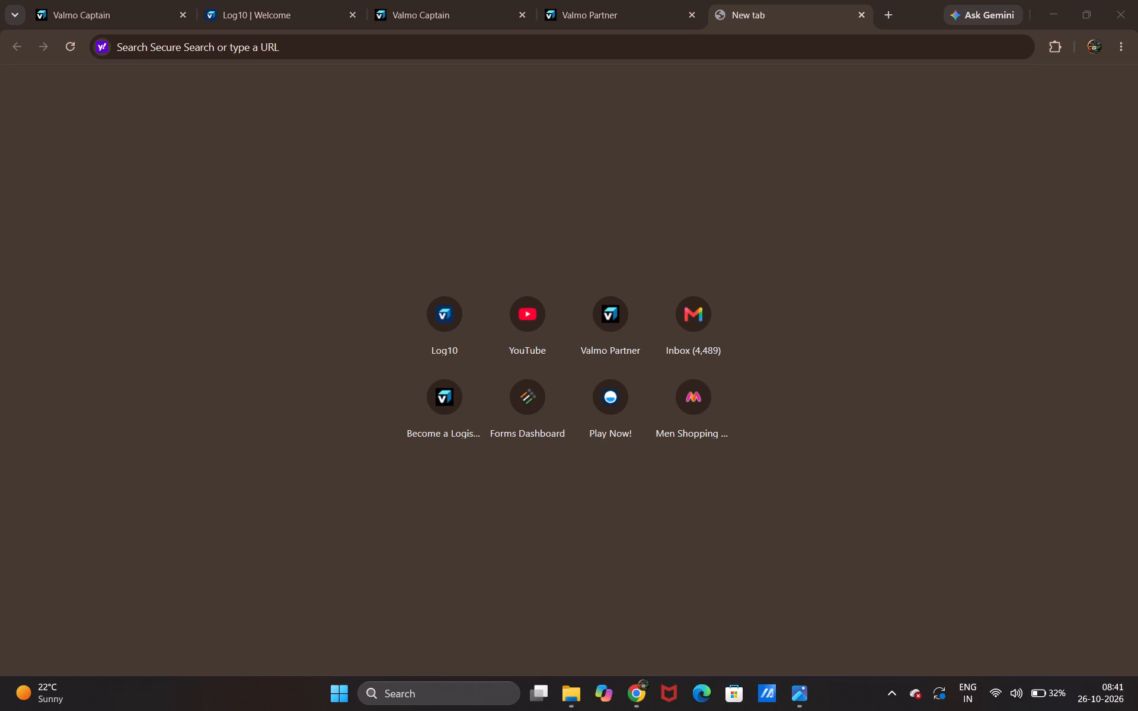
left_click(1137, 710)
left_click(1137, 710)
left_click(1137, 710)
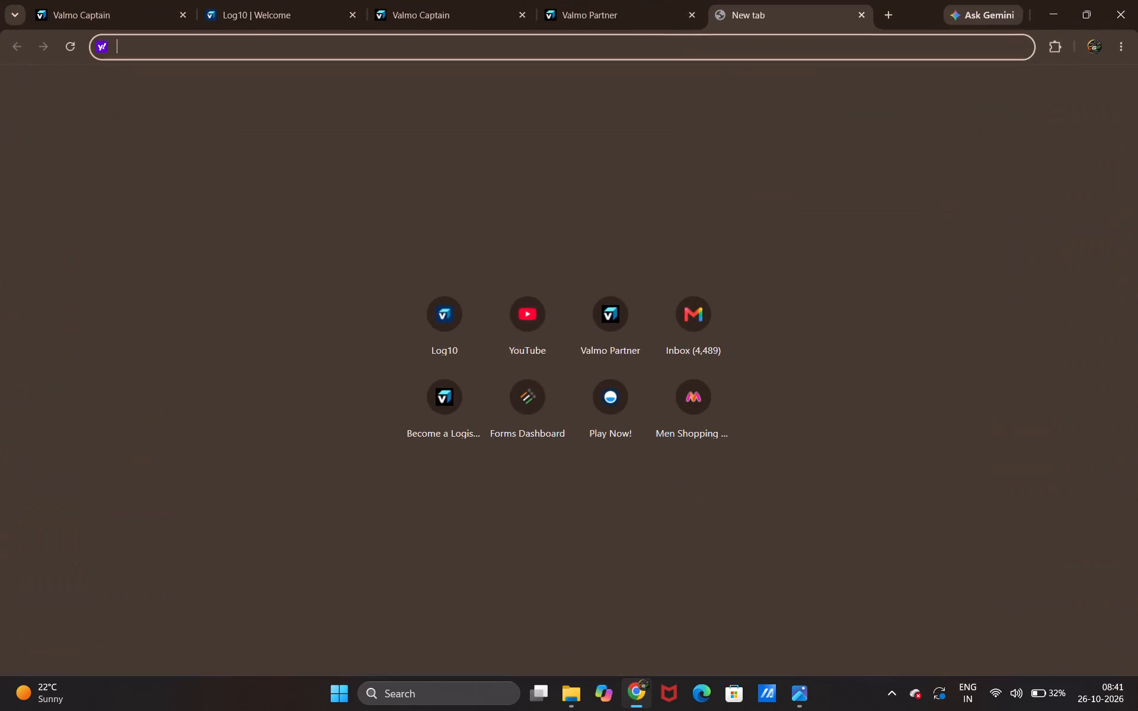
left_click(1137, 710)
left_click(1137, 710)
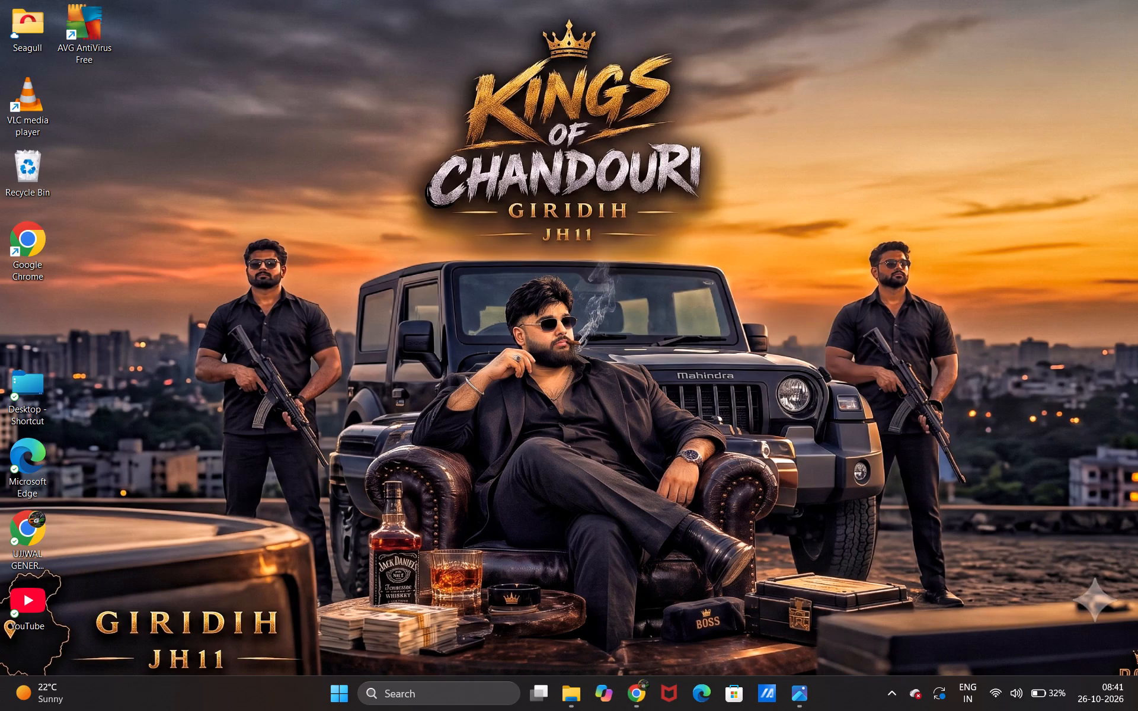
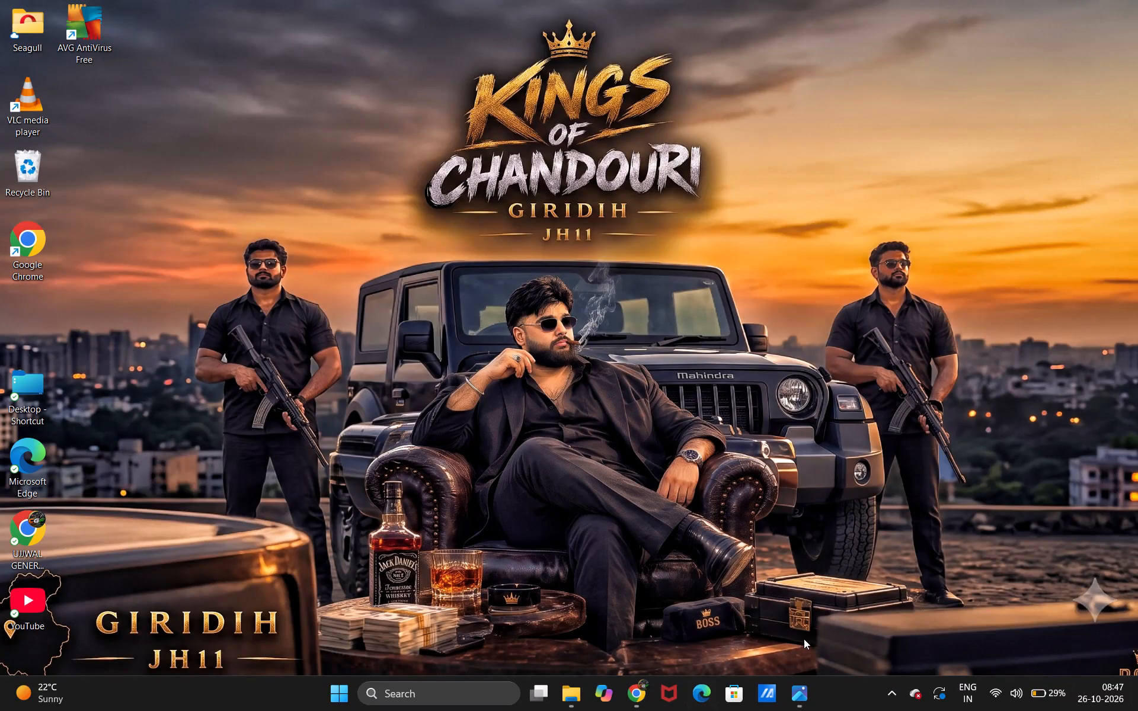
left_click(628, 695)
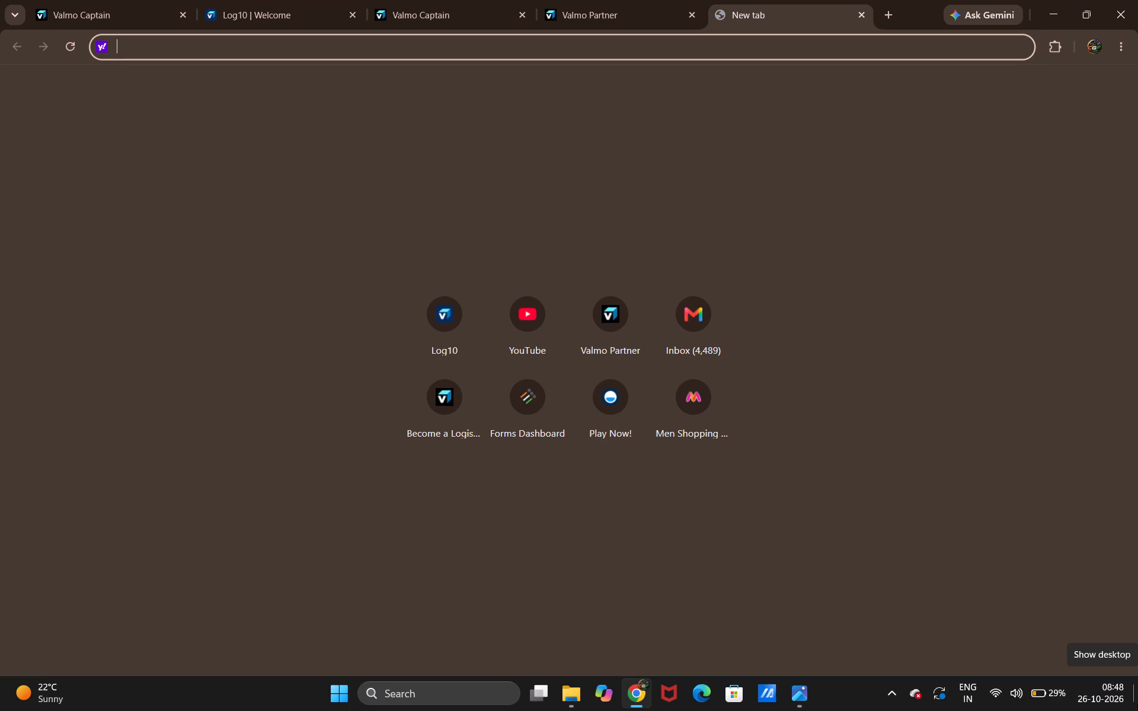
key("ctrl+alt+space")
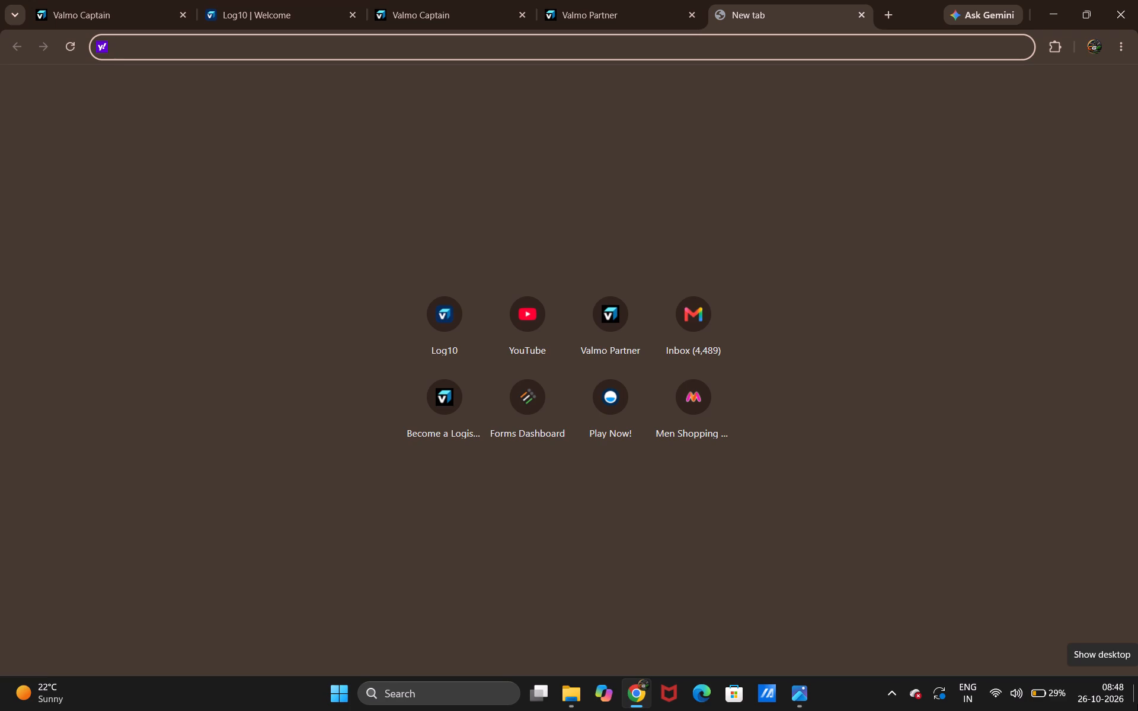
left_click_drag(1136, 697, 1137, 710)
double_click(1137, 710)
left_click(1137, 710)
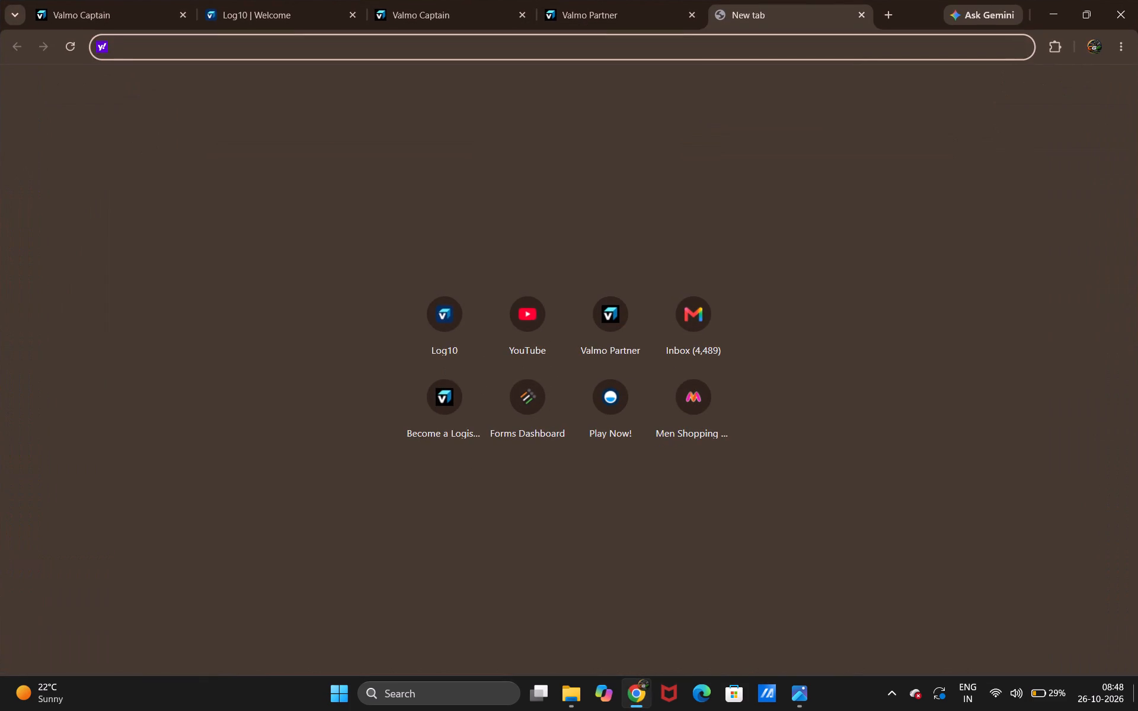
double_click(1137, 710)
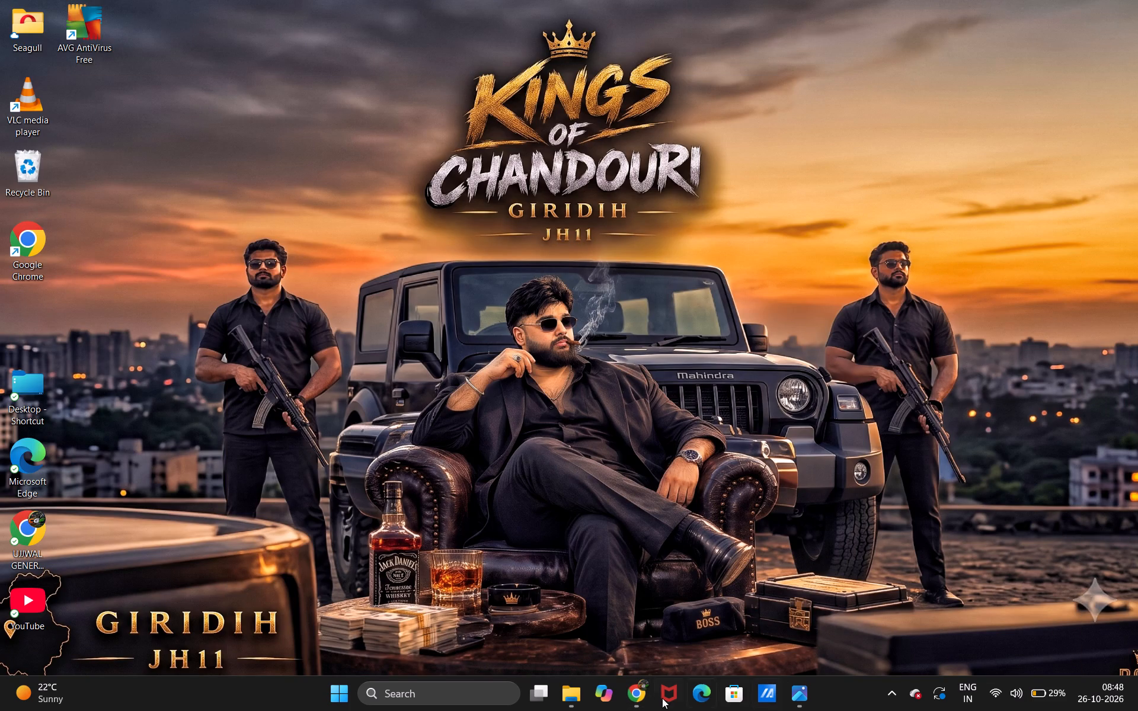
Switch to Chrome and view the current-day live DRS report on the Valmo Captain LM Hub Visibility page.
left_click(638, 686)
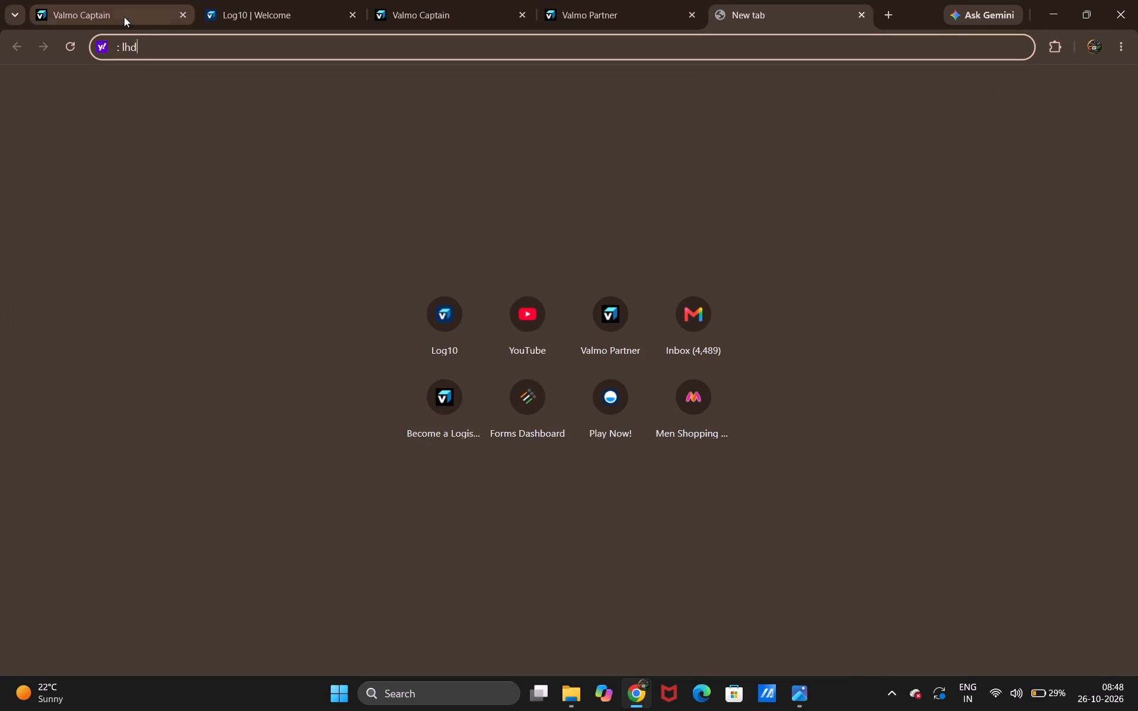
left_click(124, 17)
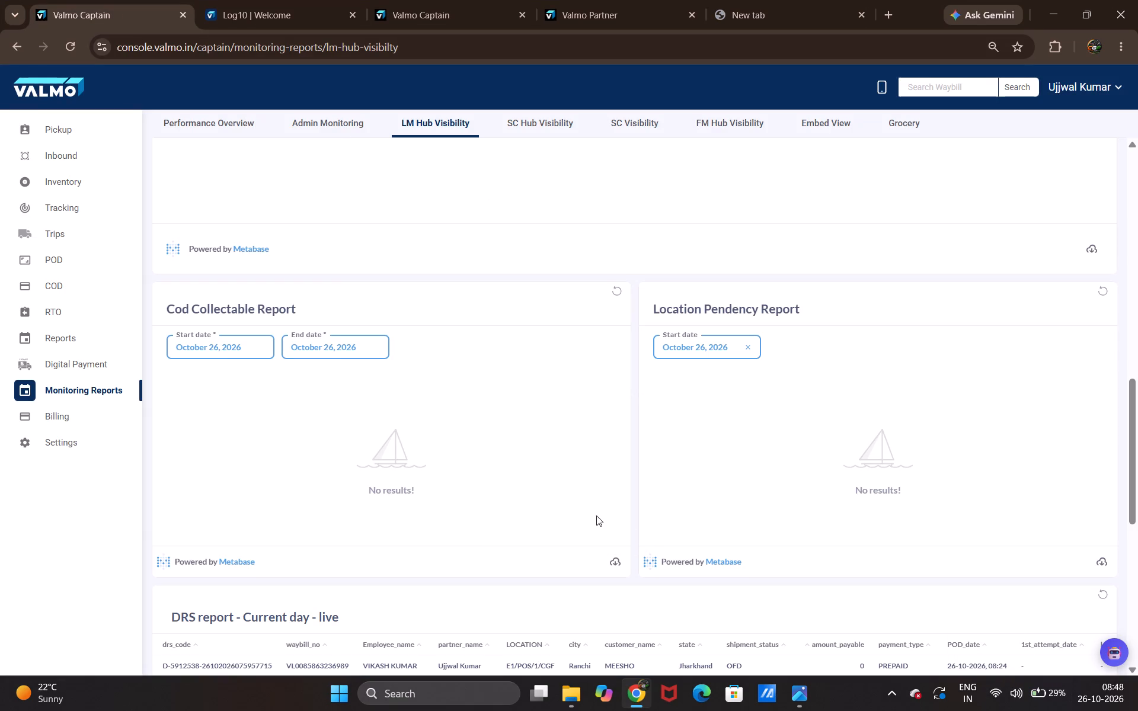
scroll(266, 370, "up", 1)
scroll(266, 370, "down", 4)
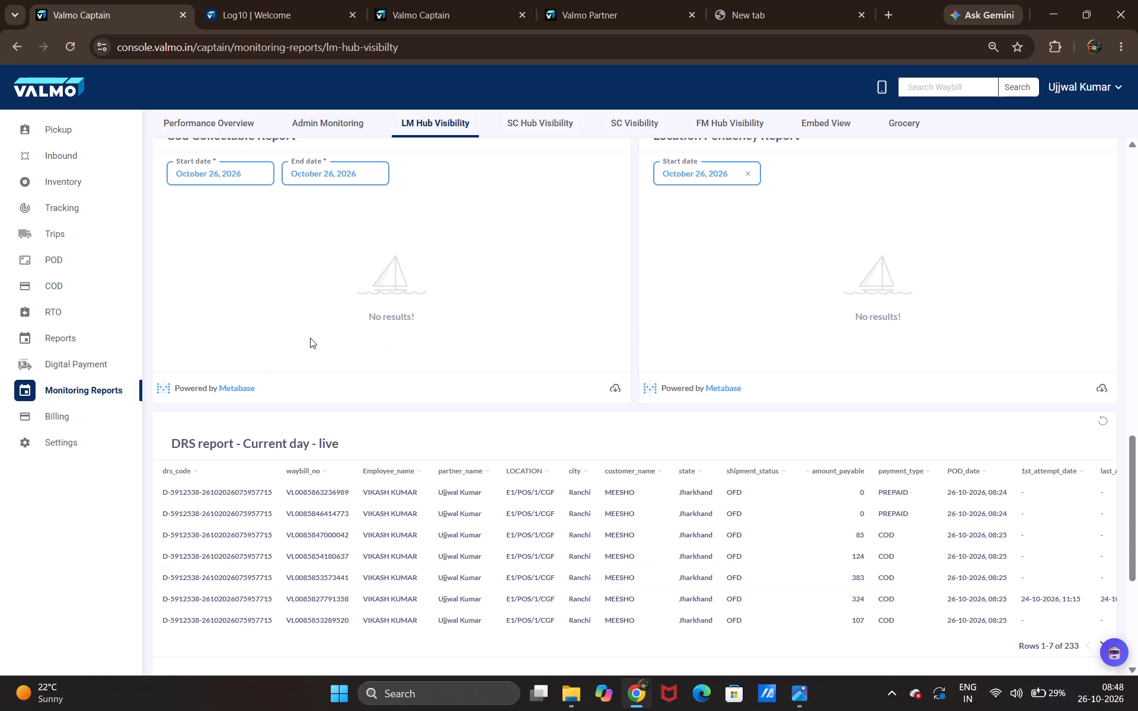
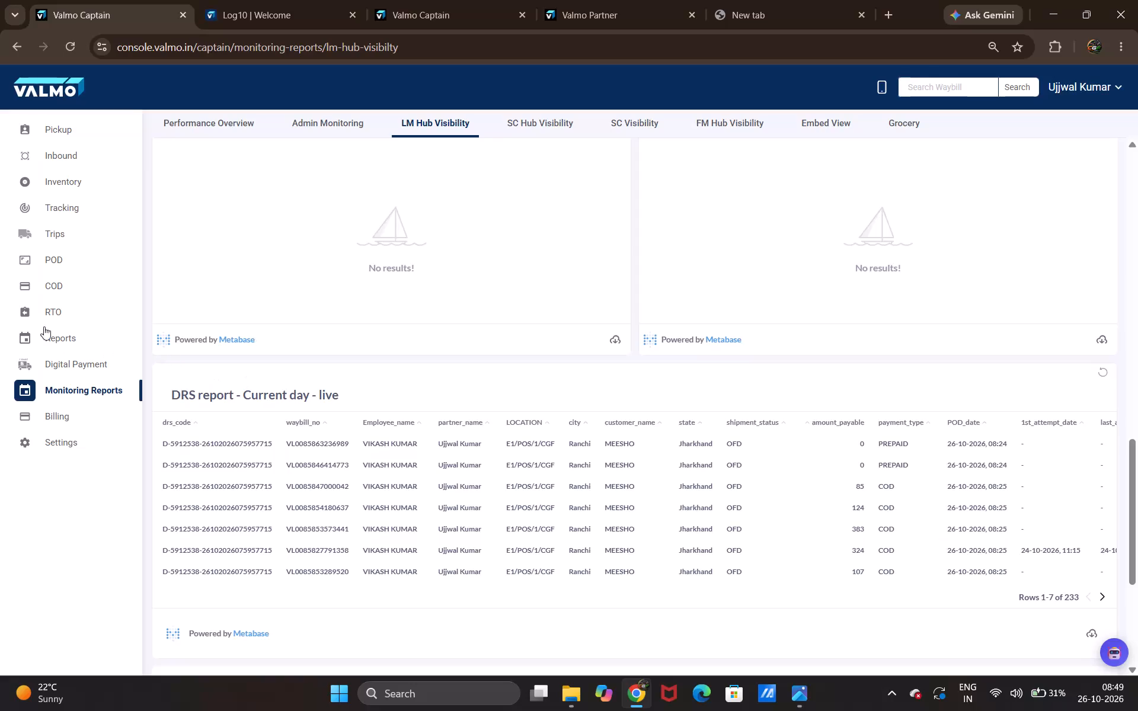
Create a new DRS in the Inventory section, assigned to the employee Prince.
left_click(69, 185)
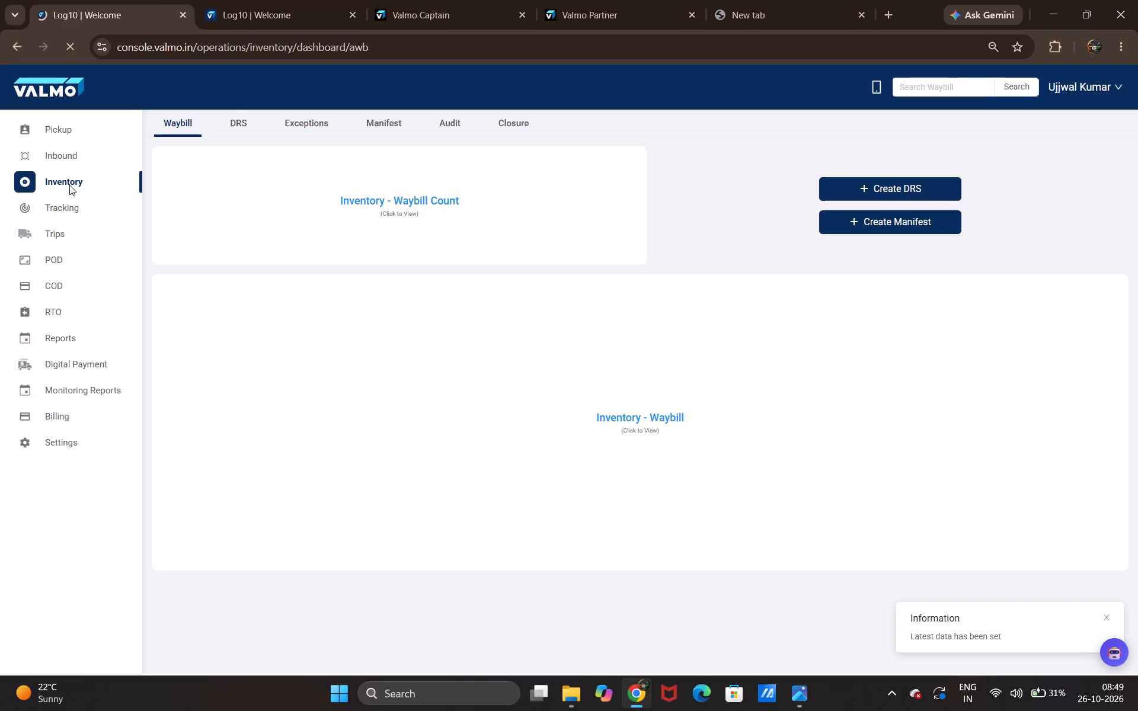
left_click(238, 119)
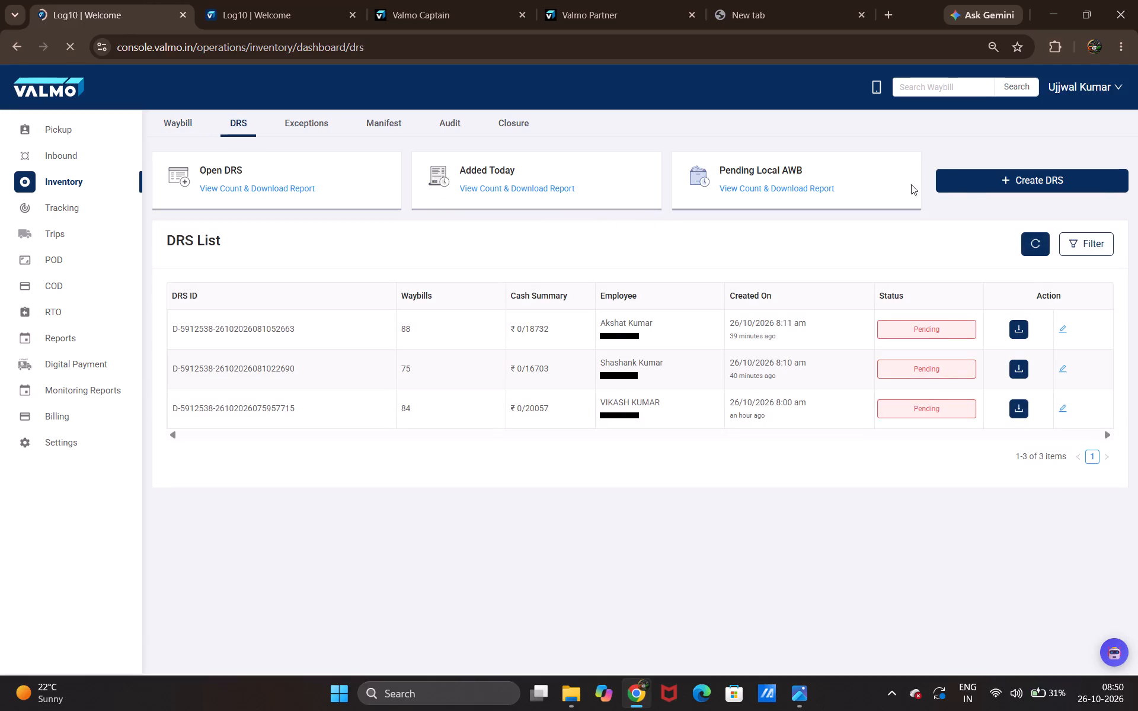
left_click(971, 181)
left_click(363, 232)
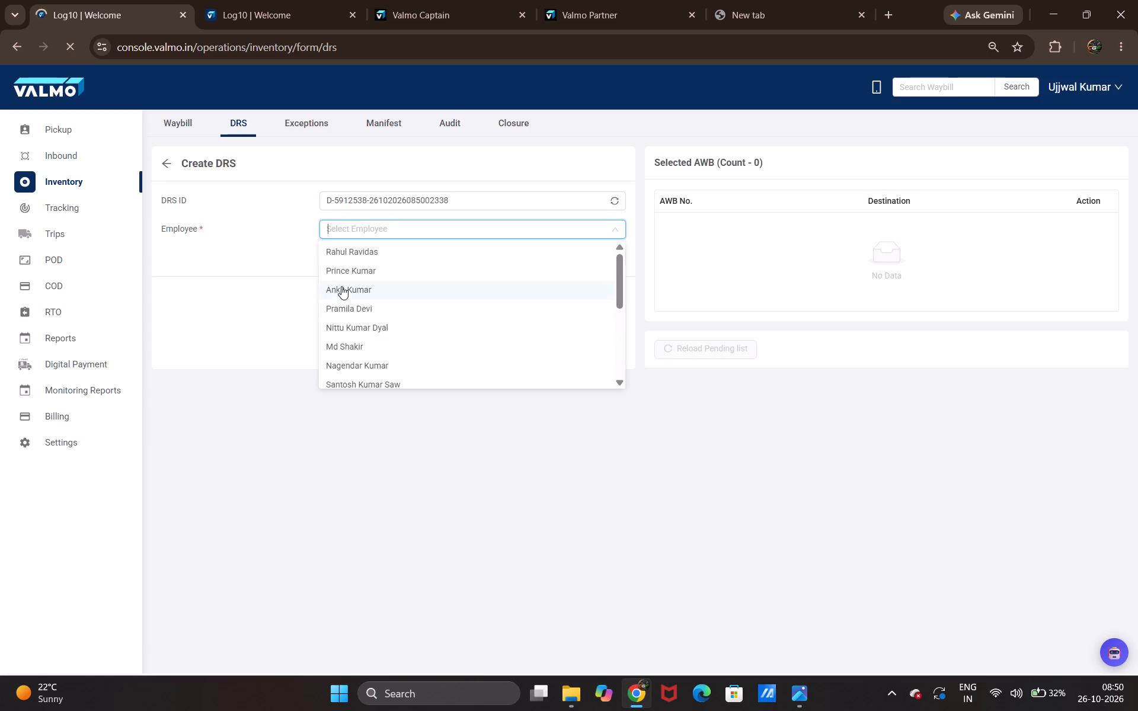
left_click(358, 268)
left_click(605, 257)
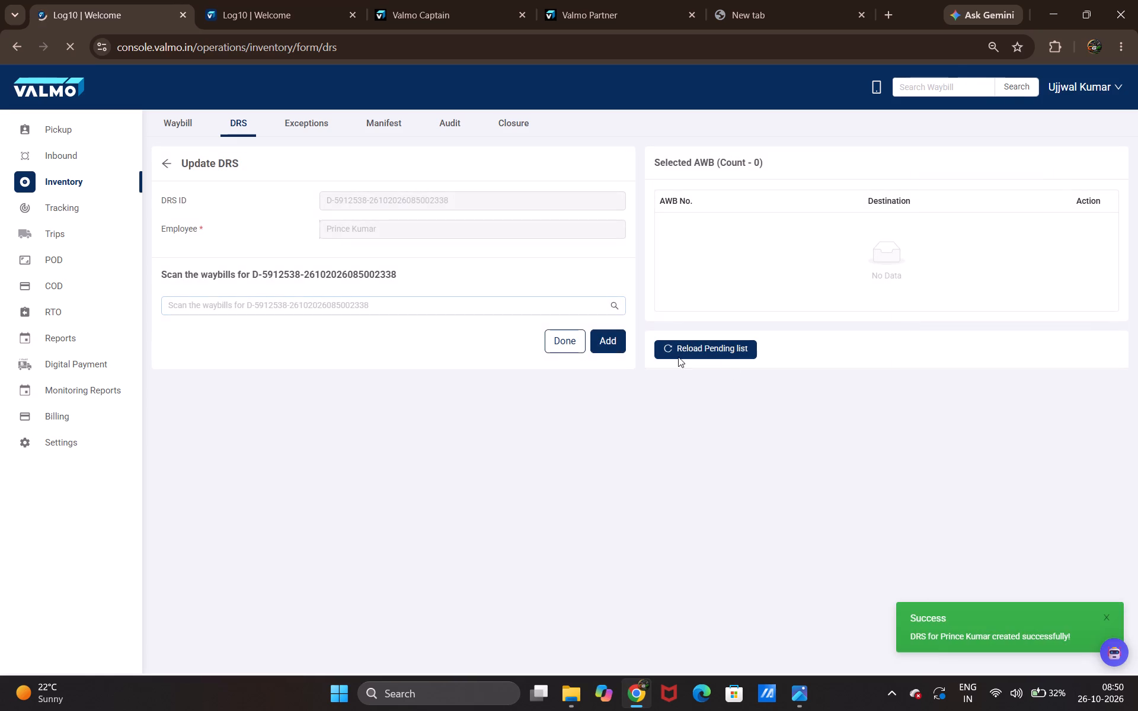
Scan the 30 waybills into Prince's new DRS and finish the entry, returning to the DRS list.
left_click(407, 306)
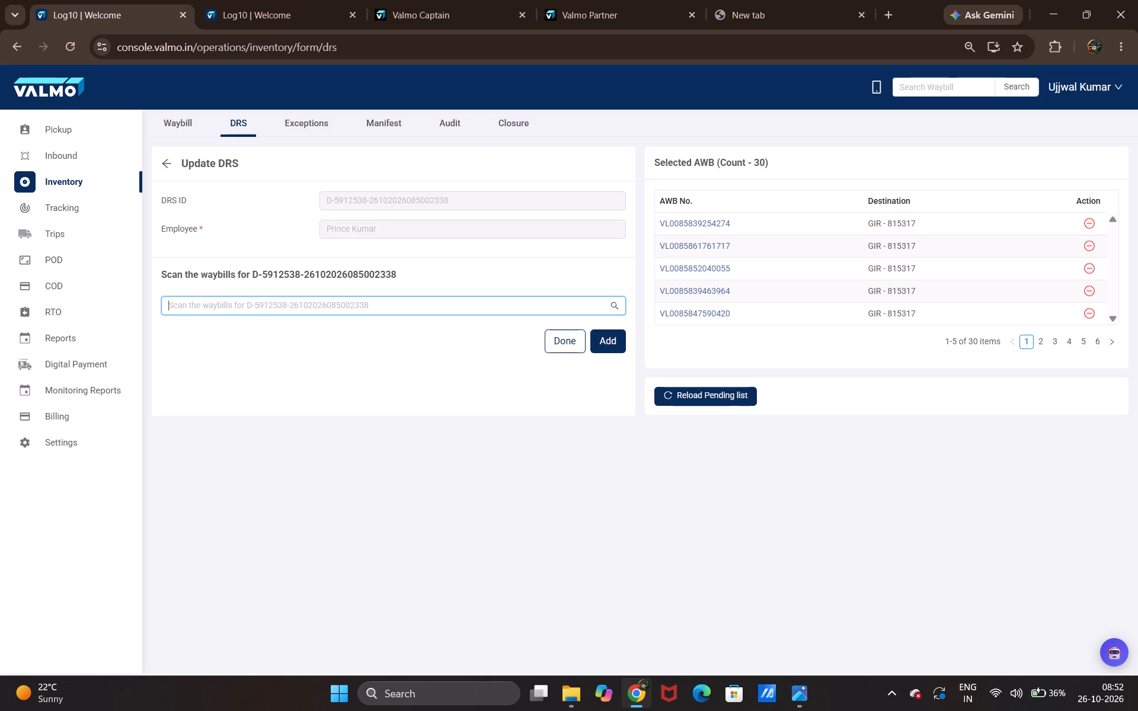
left_click(569, 342)
left_click(593, 389)
left_click(593, 396)
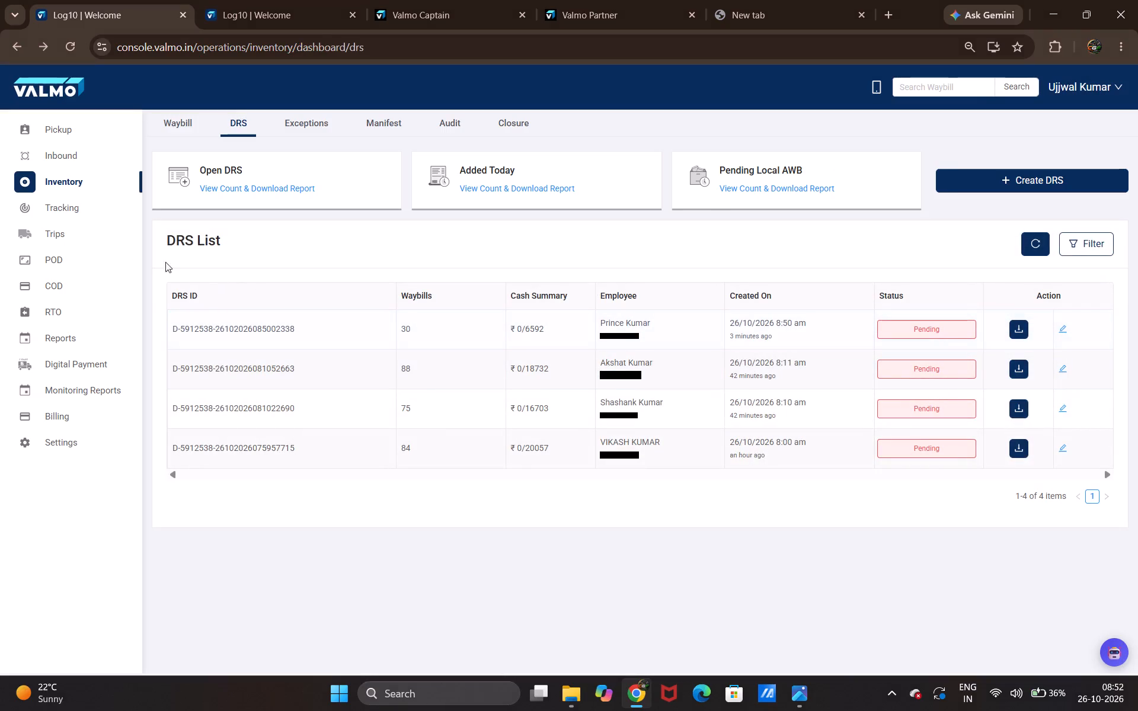
left_click(57, 213)
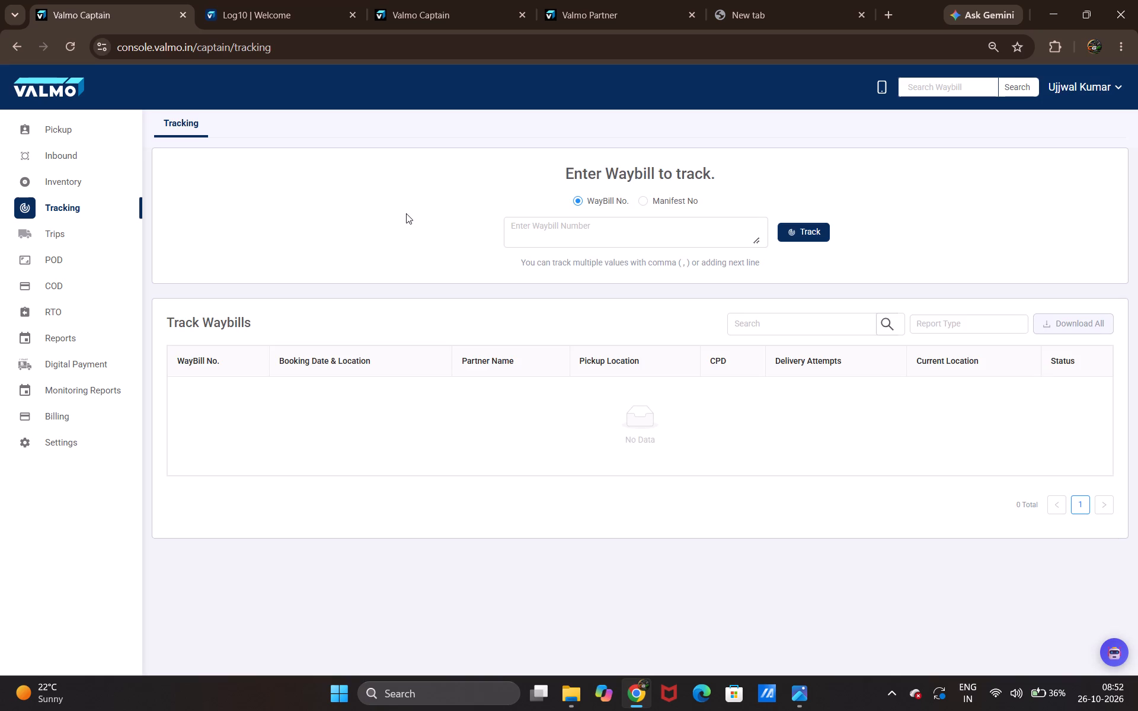
left_click(581, 223)
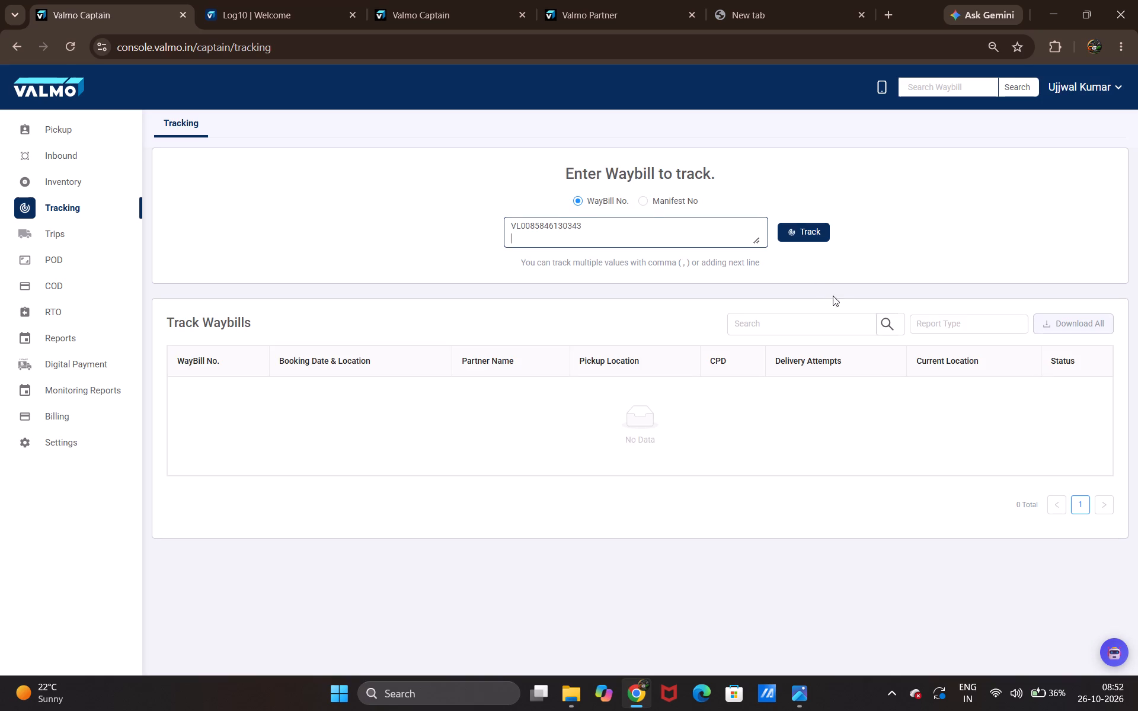
left_click(826, 229)
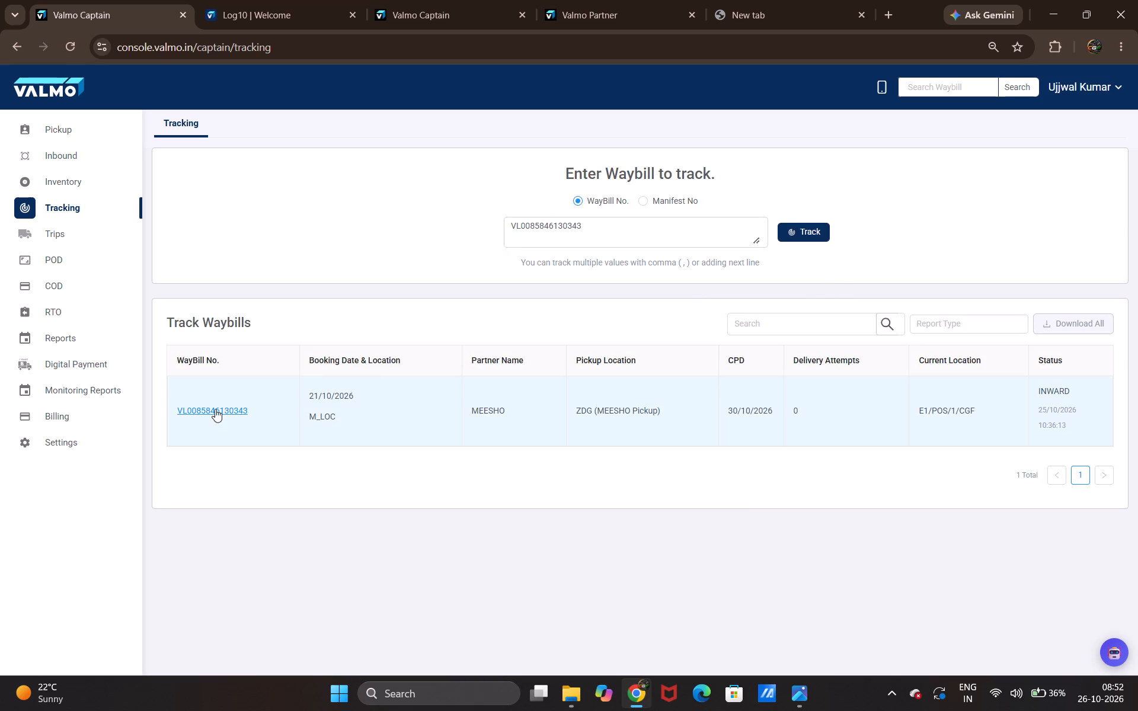
left_click(215, 409)
left_click(151, 213)
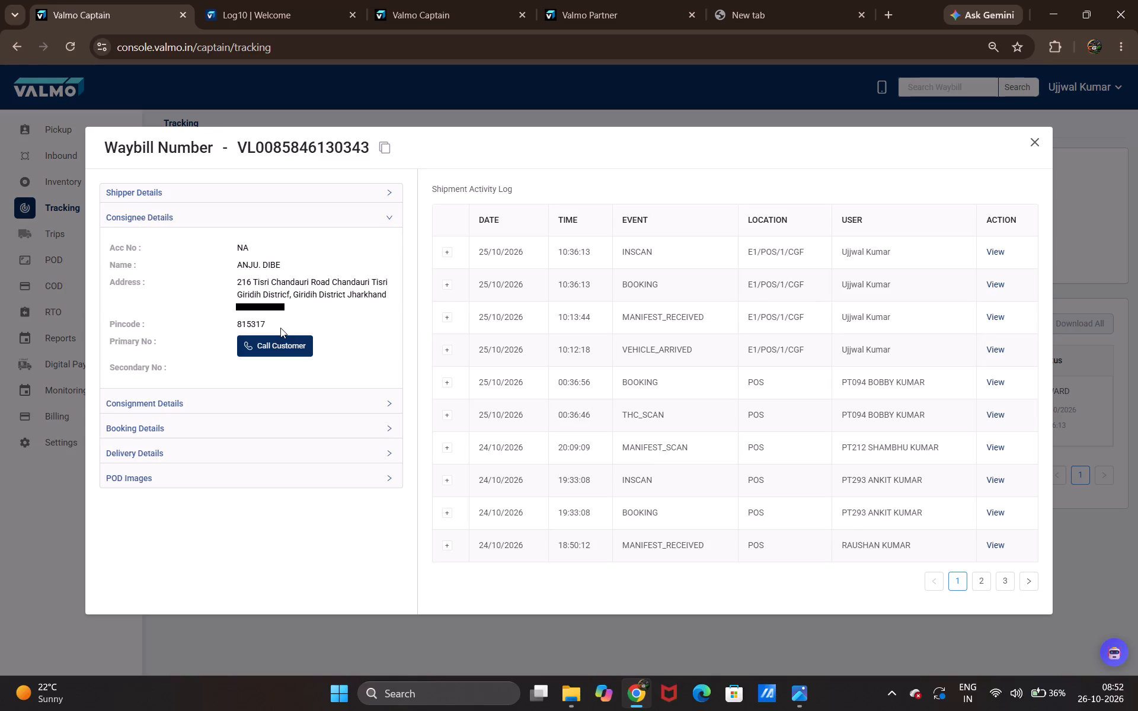
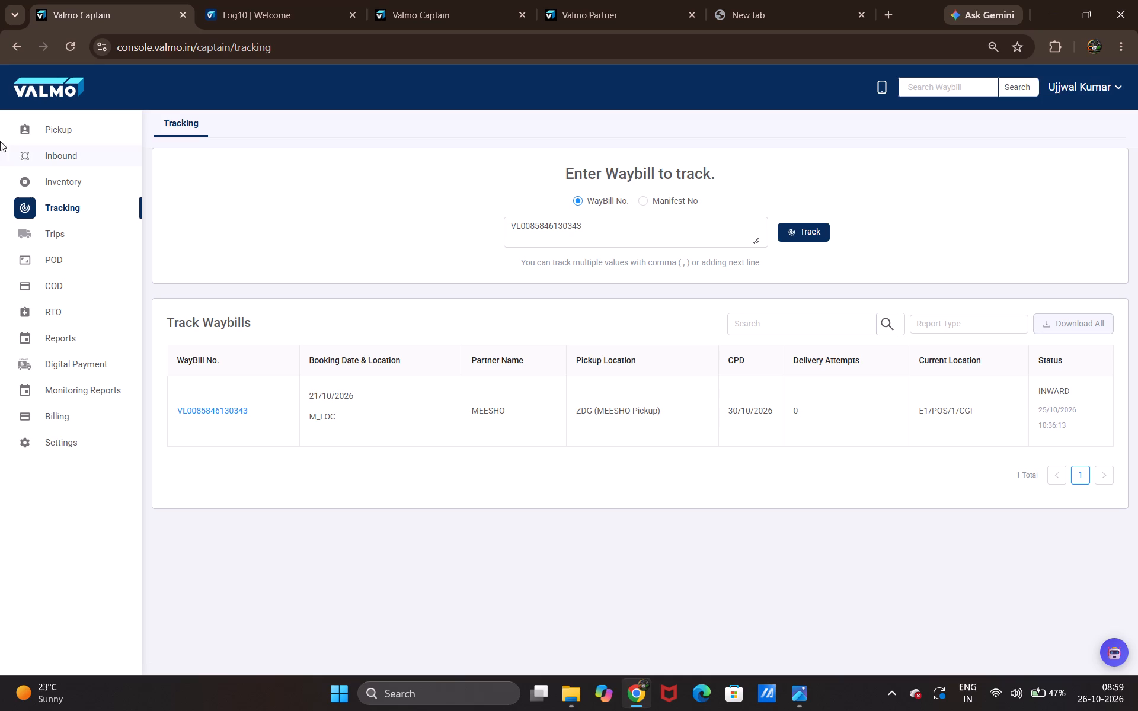
left_click(72, 125)
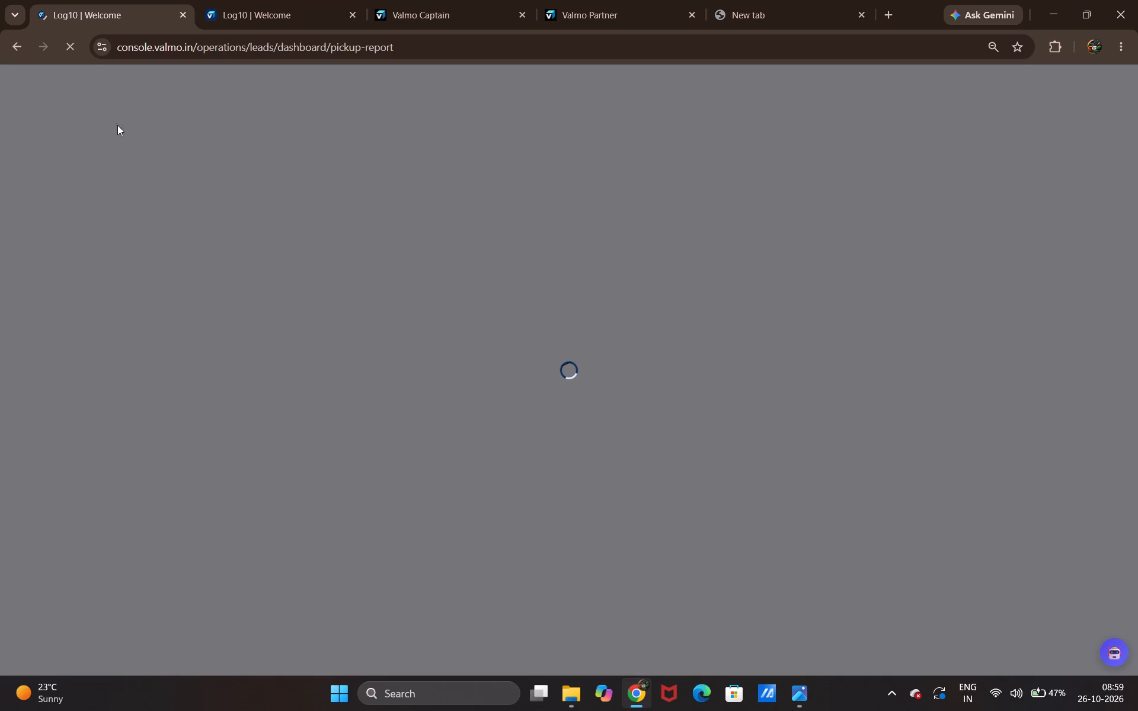
left_click(229, 121)
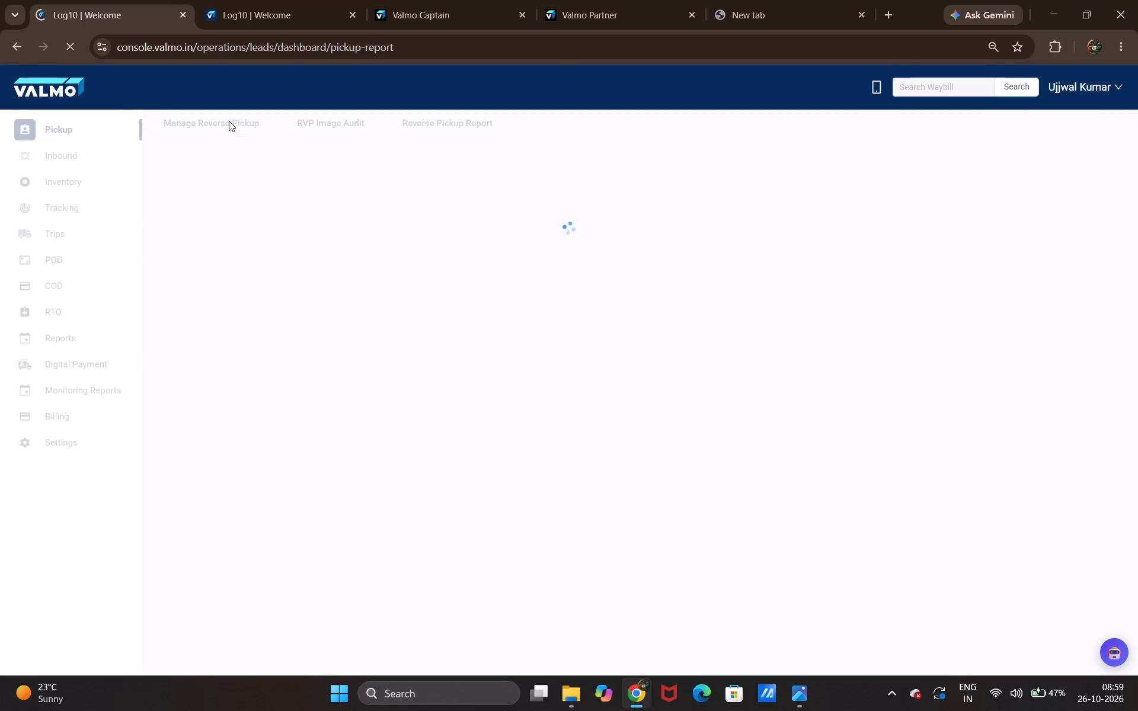
left_click(229, 121)
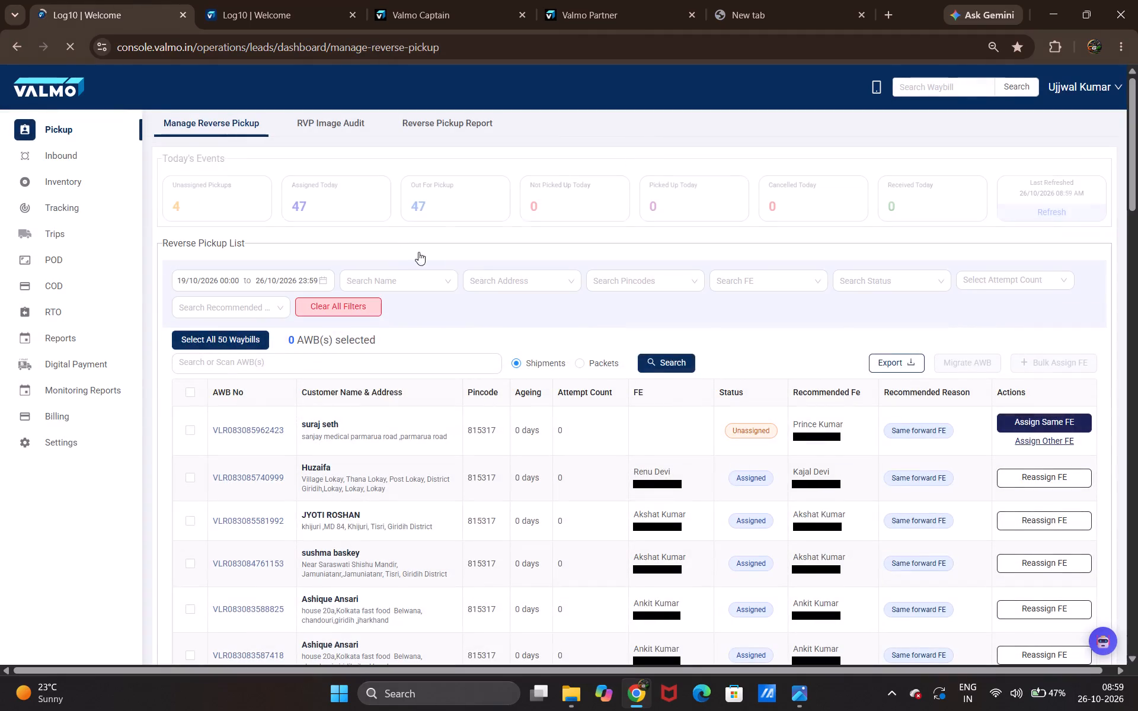
scroll(535, 304, "down", 2)
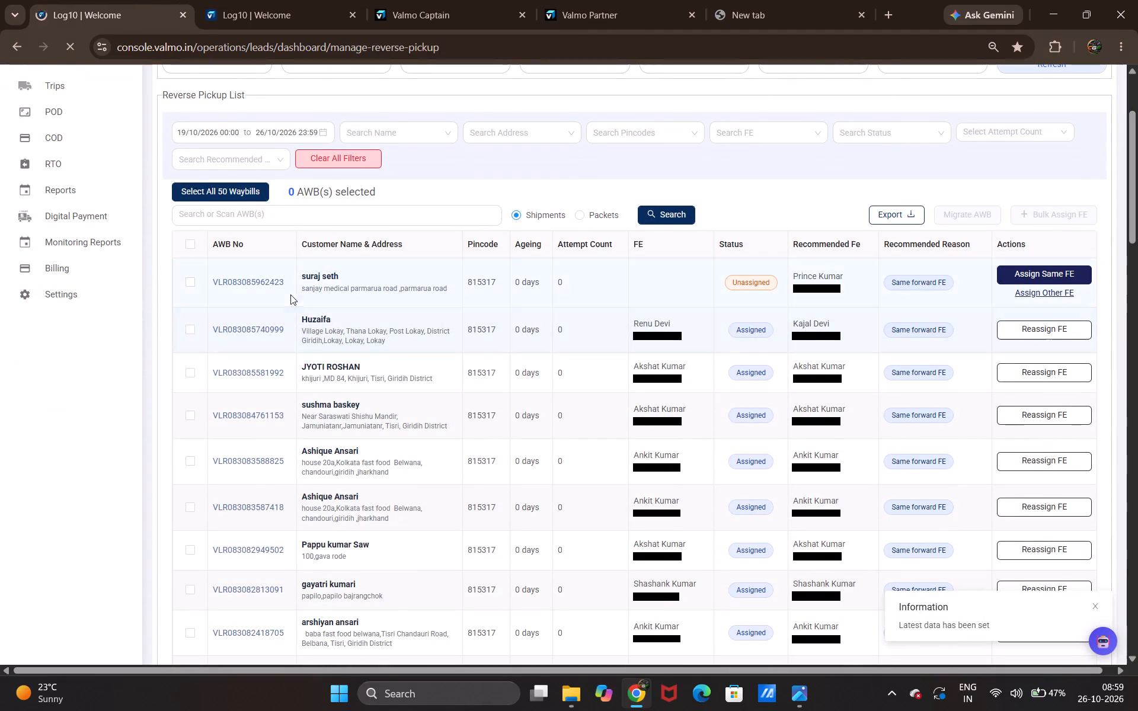
left_click(1044, 271)
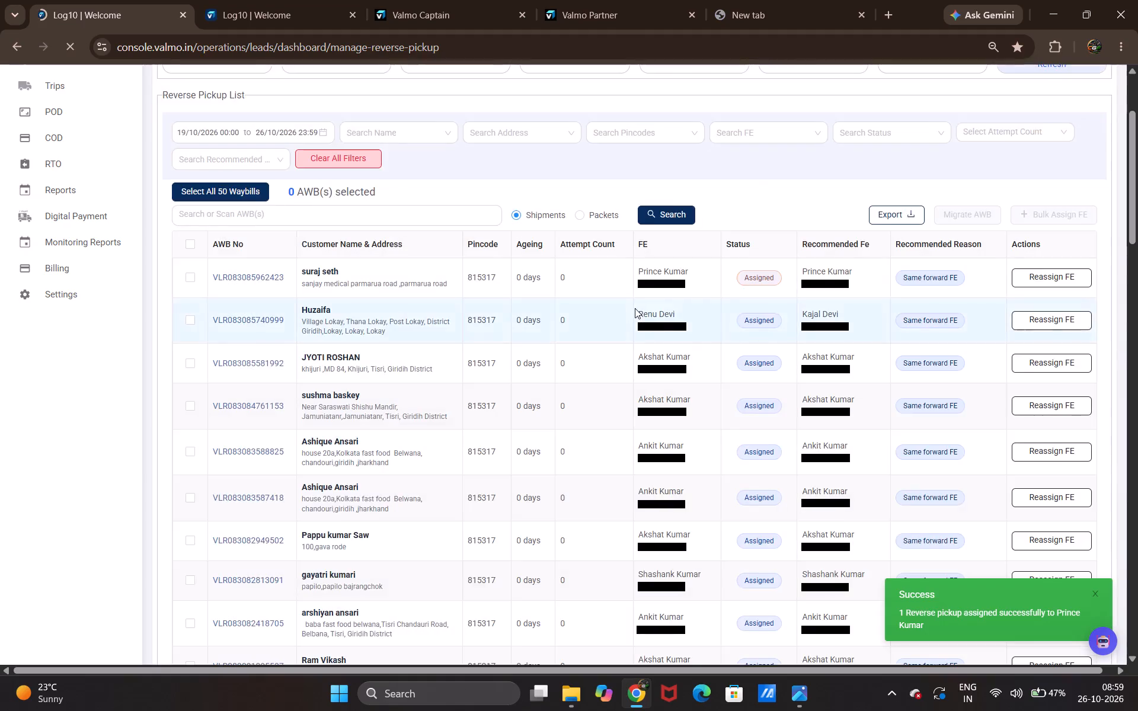
Examine both pages of the reverse pickup list for pickups still unassigned, checking their pincodes and recommended field executives.
scroll(635, 308, "down", 18)
scroll(635, 308, "down", 5)
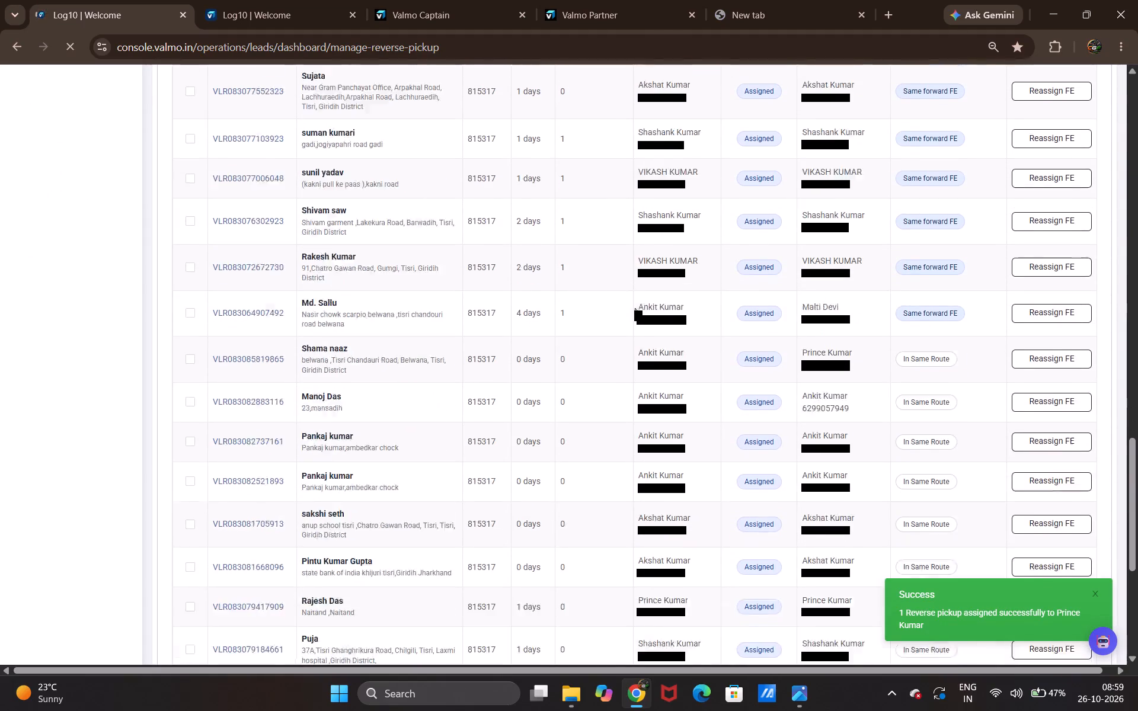
scroll(635, 308, "down", 1)
scroll(635, 308, "up", 20)
scroll(635, 308, "up", 11)
scroll(635, 308, "down", 13)
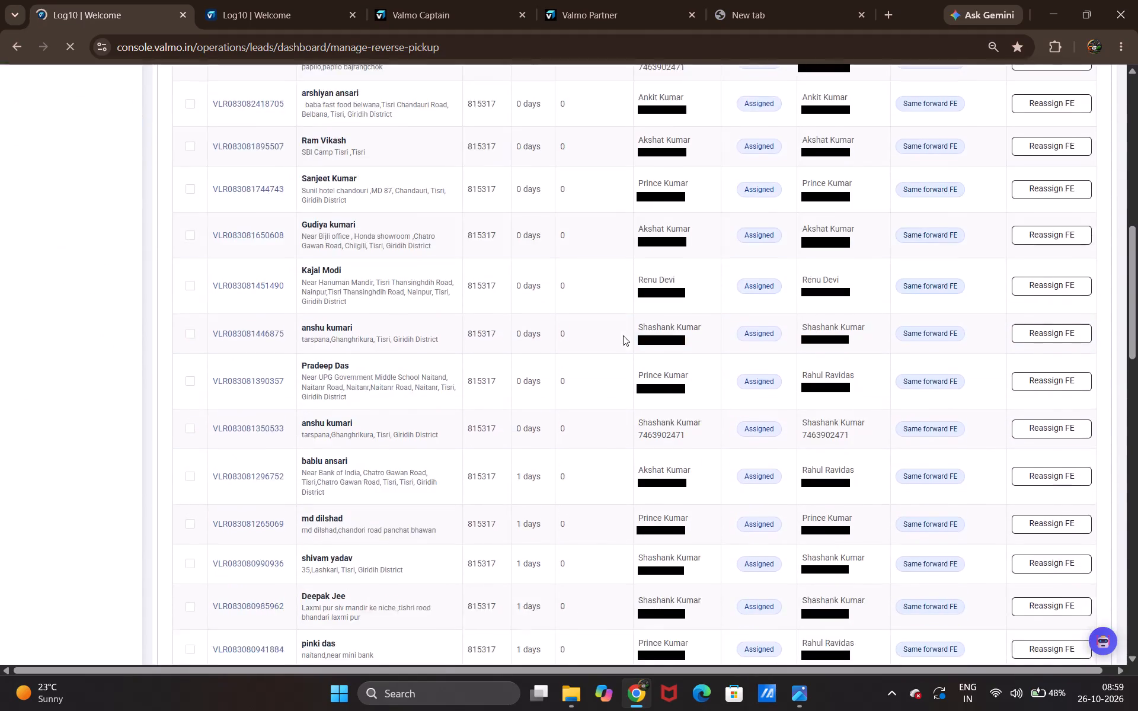
scroll(623, 335, "down", 11)
scroll(624, 336, "down", 12)
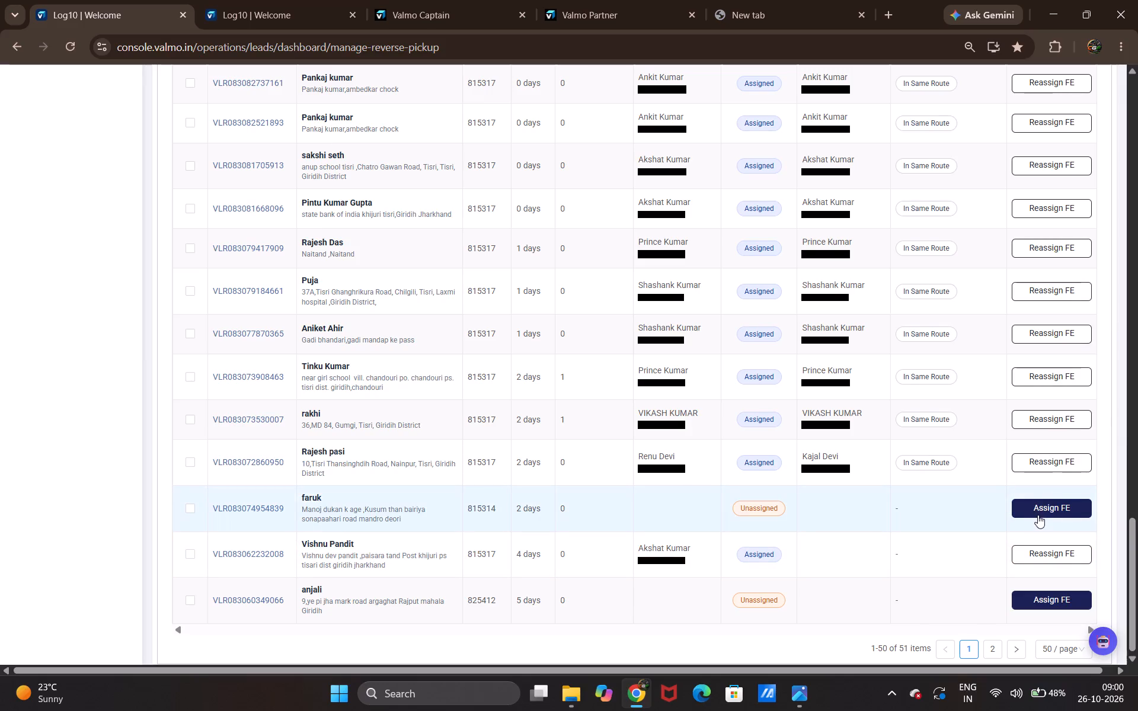
scroll(576, 327, "up", 18)
scroll(573, 325, "down", 20)
scroll(573, 325, "down", 2)
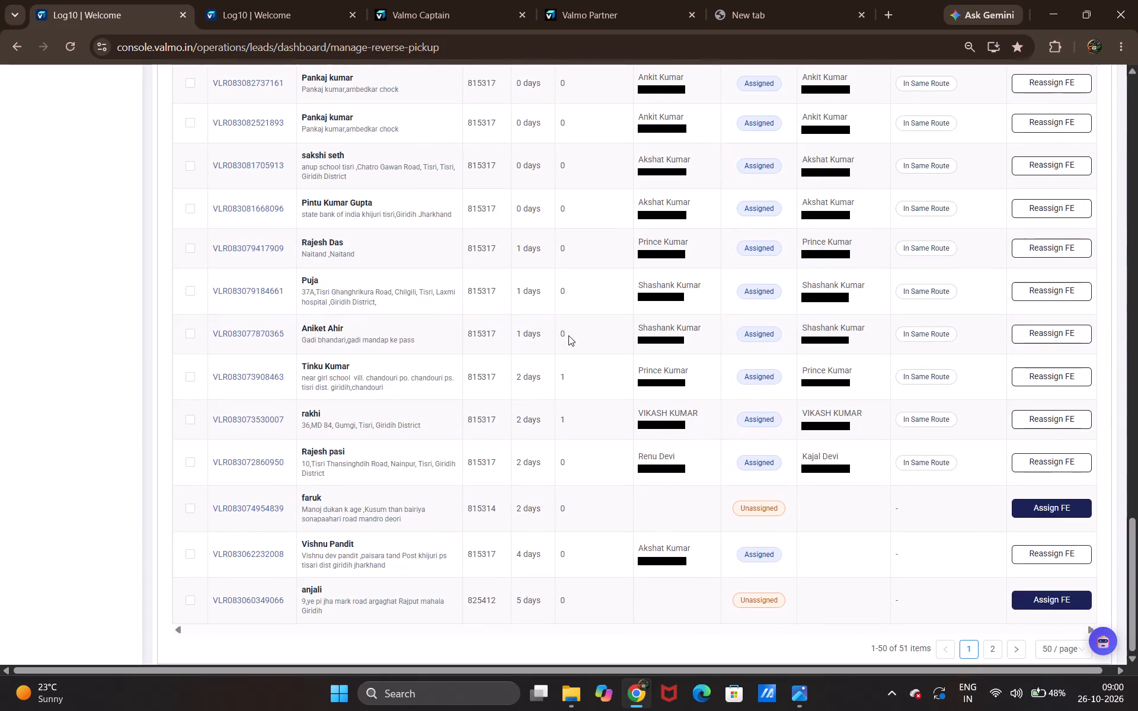
scroll(568, 335, "down", 4)
left_click(996, 649)
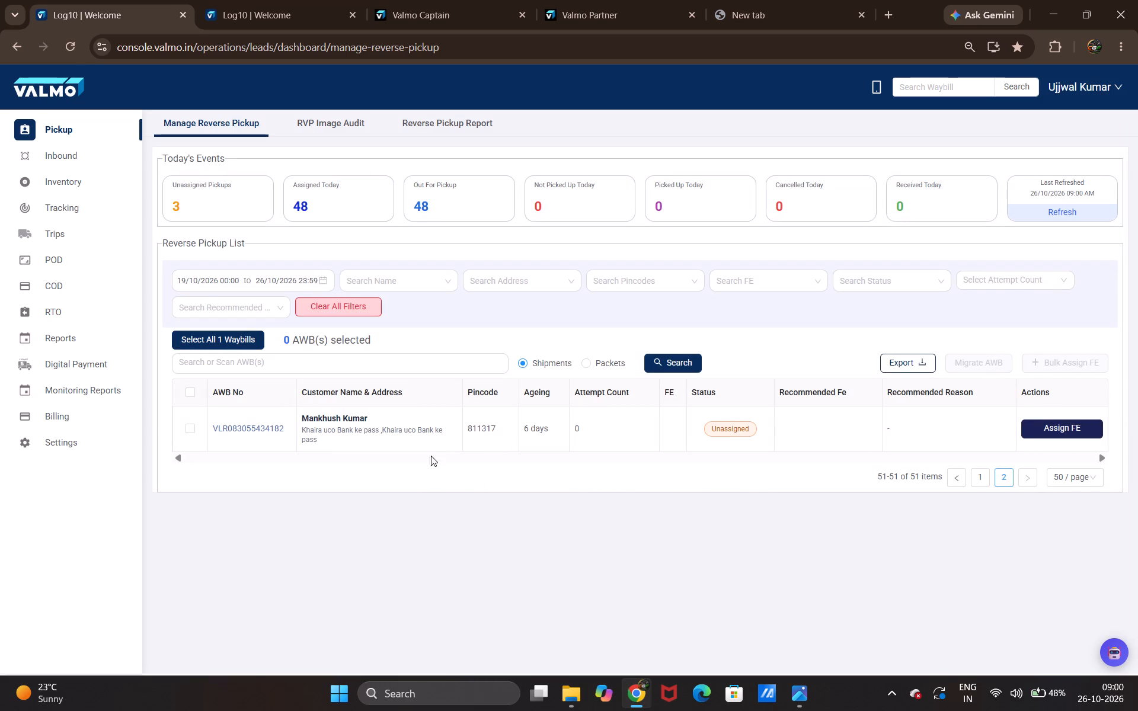
scroll(440, 423, "up", 8)
scroll(58, 154, "up", 8)
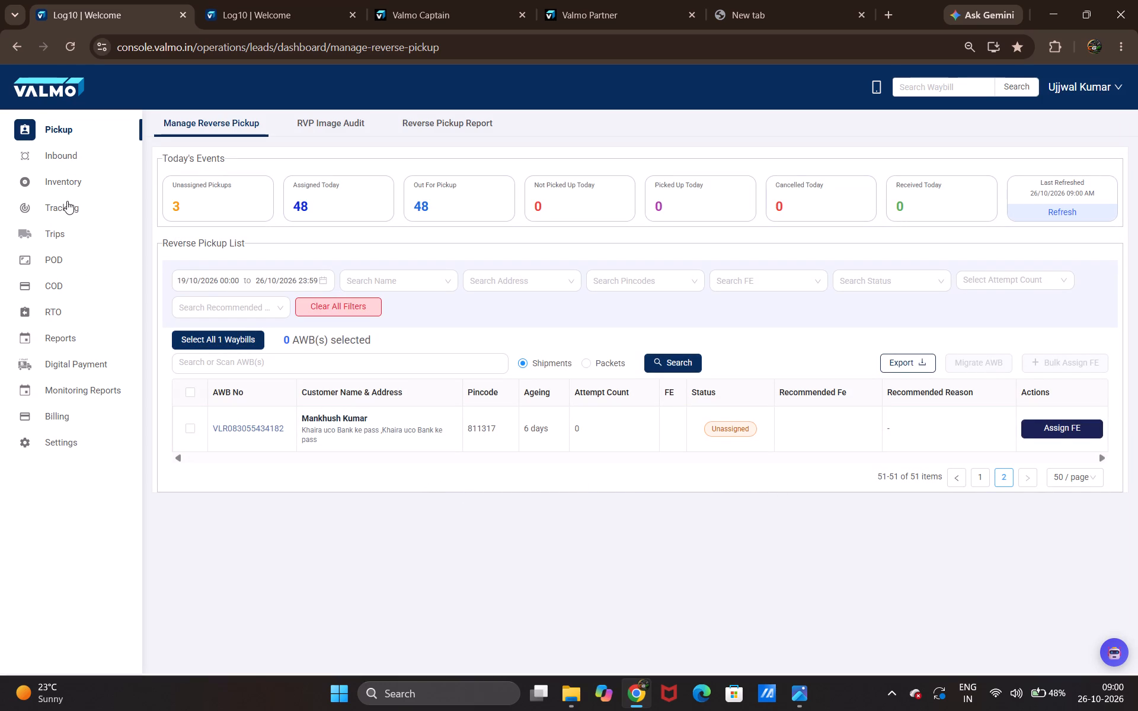
View the Inventory section's waybill count and load its waybill list, and minimize the browser window when done.
left_click(76, 169)
left_click(76, 190)
left_click(293, 188)
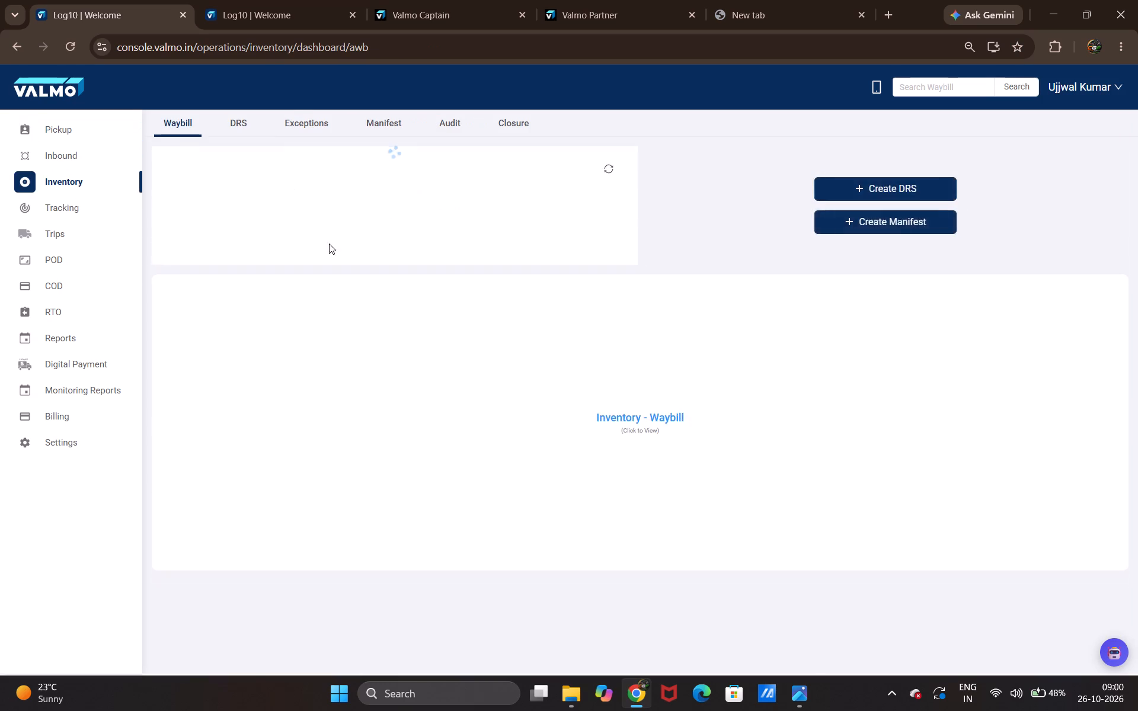
left_click(555, 363)
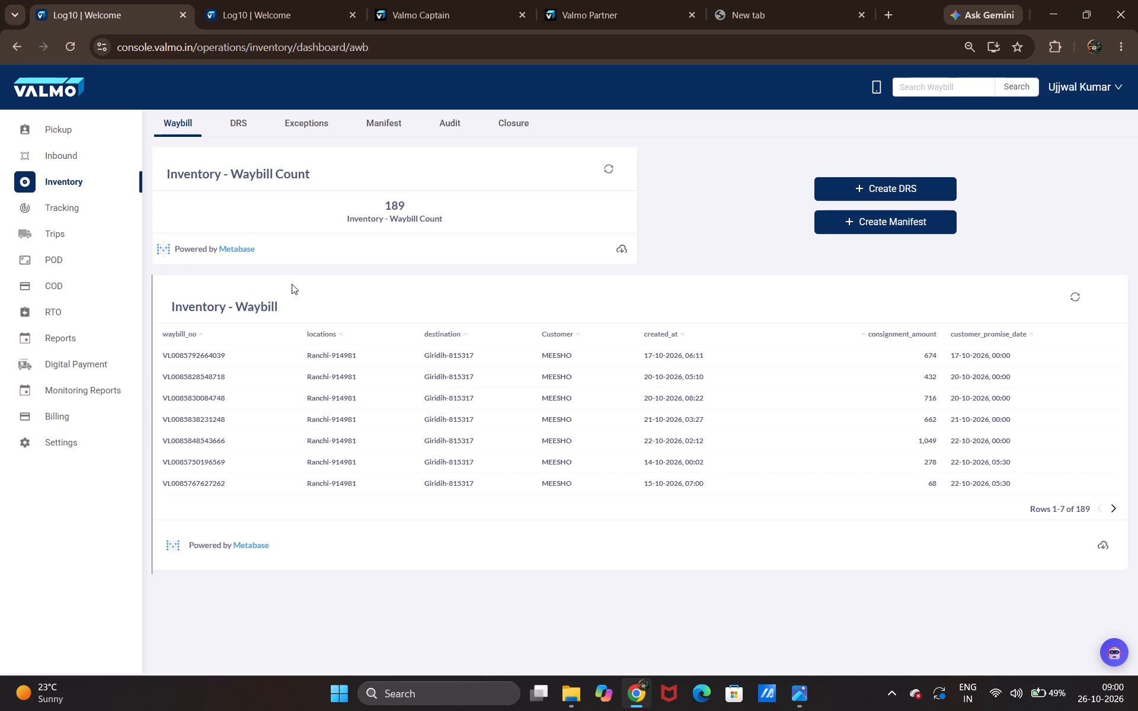
left_click(1060, 0)
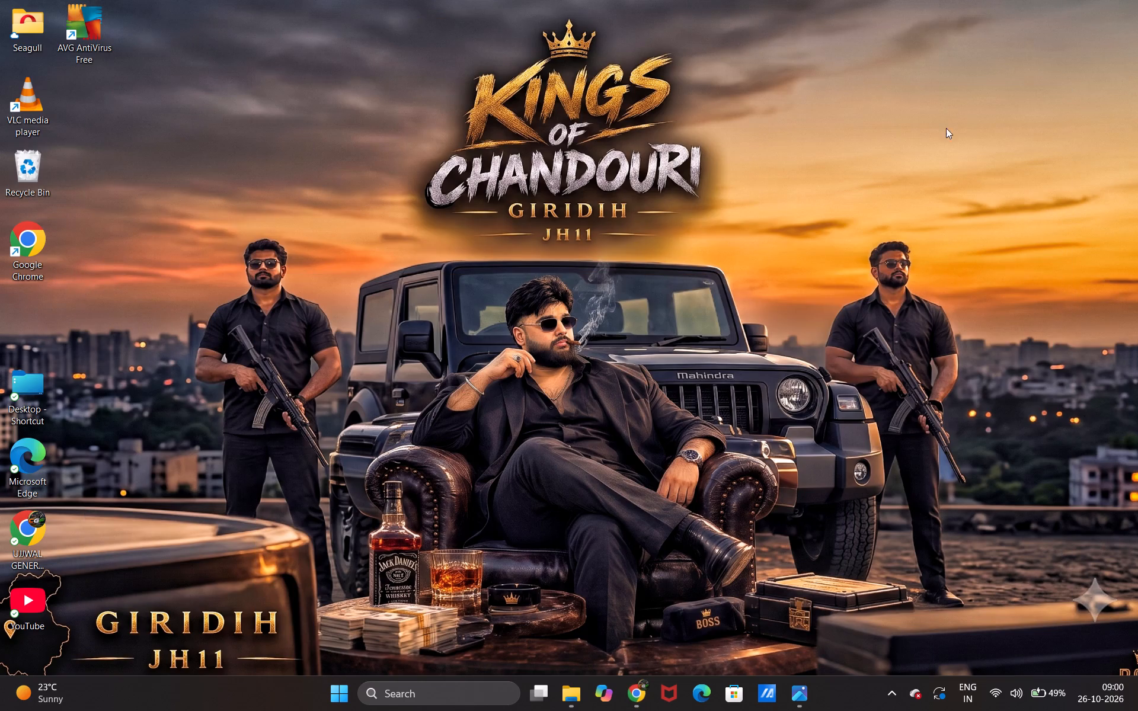
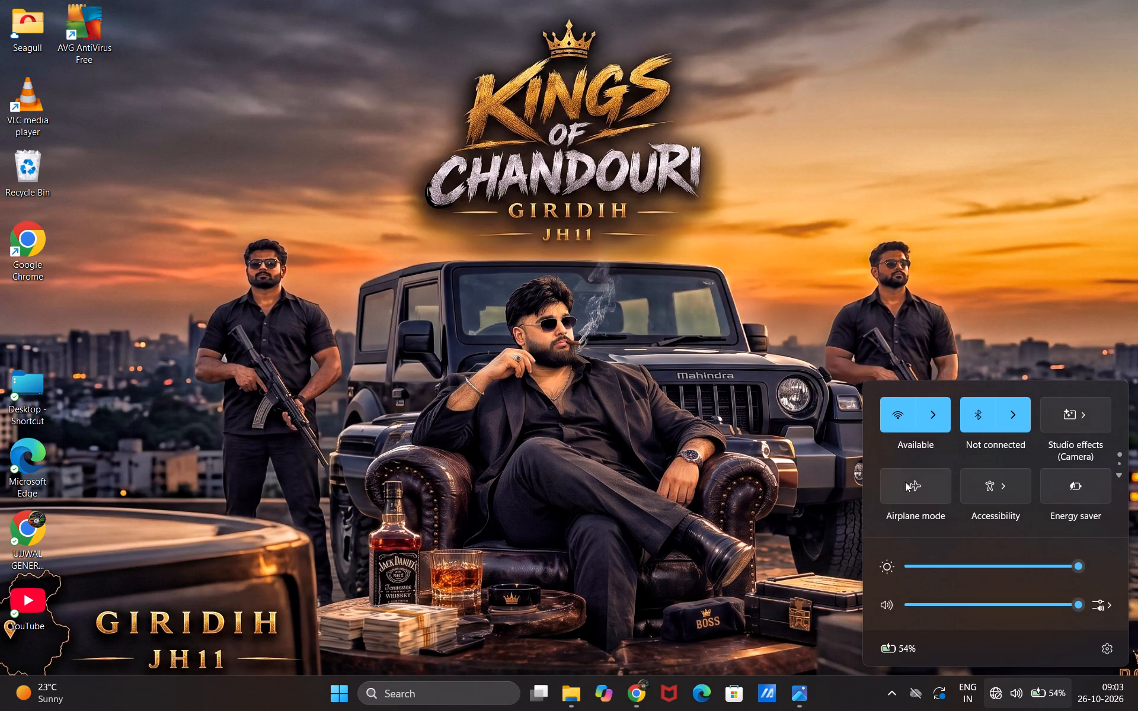
Check the Wi-Fi network list for the laptop's connection status, closing it when done.
left_click(937, 428)
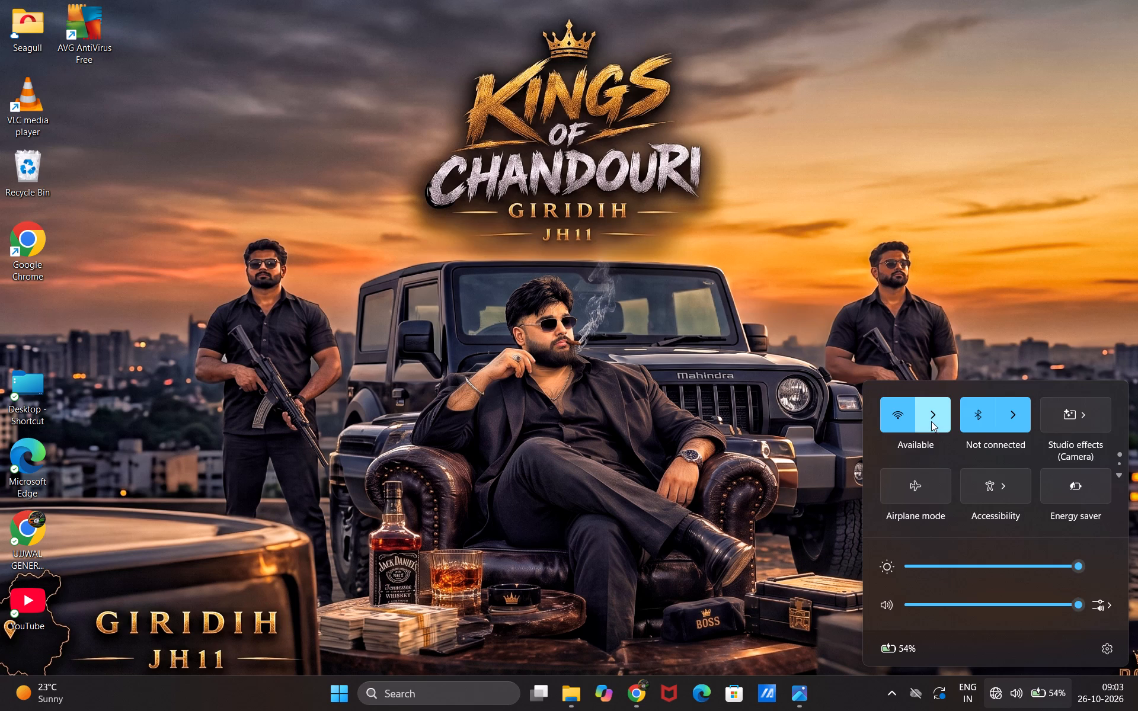
left_click(931, 421)
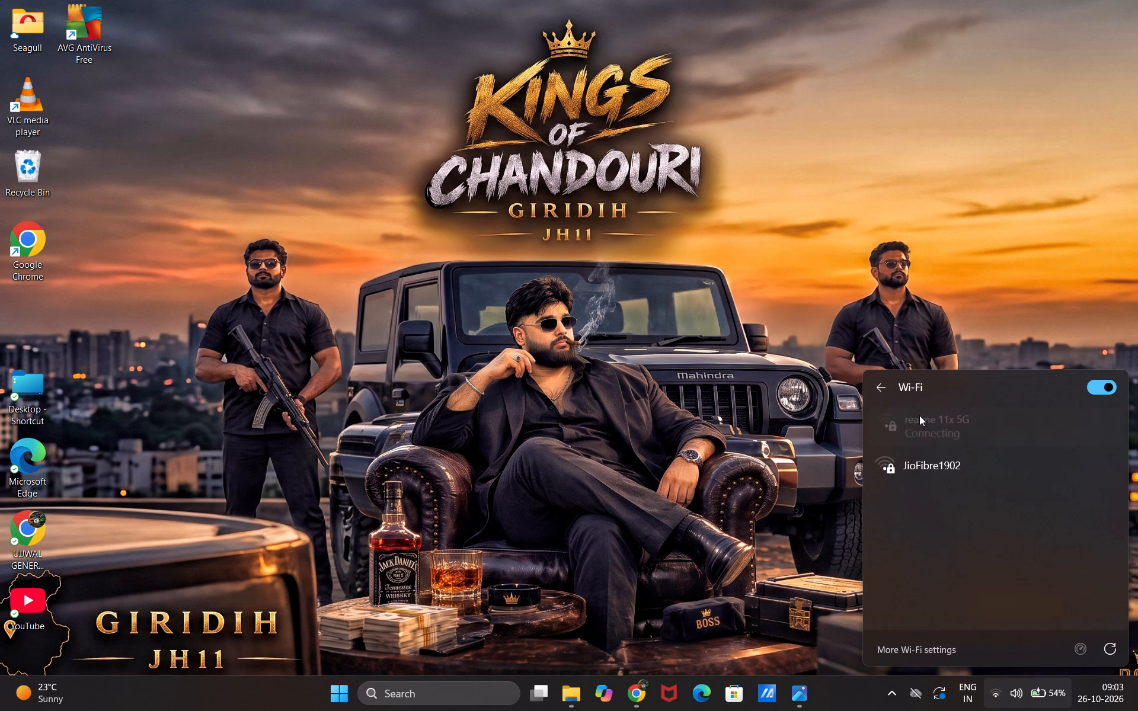
left_click(807, 417)
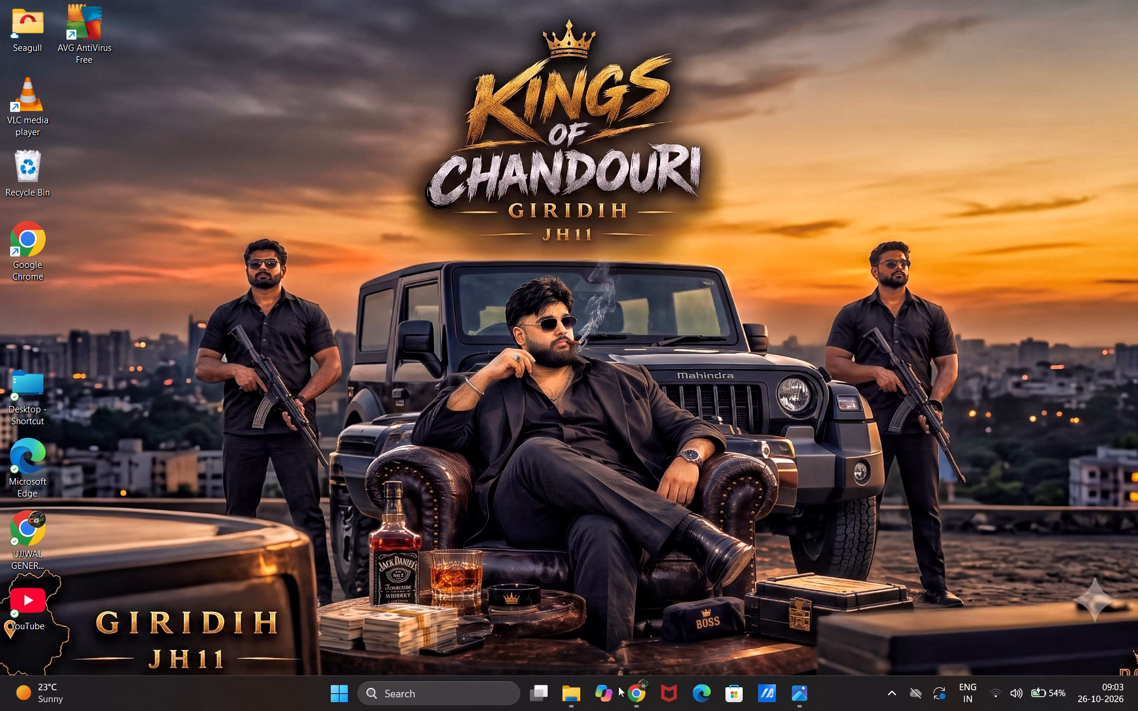
Return to the Valmo console in Chrome and browse the LM Hub Visibility reports in the Monitoring Reports section.
left_click(626, 695)
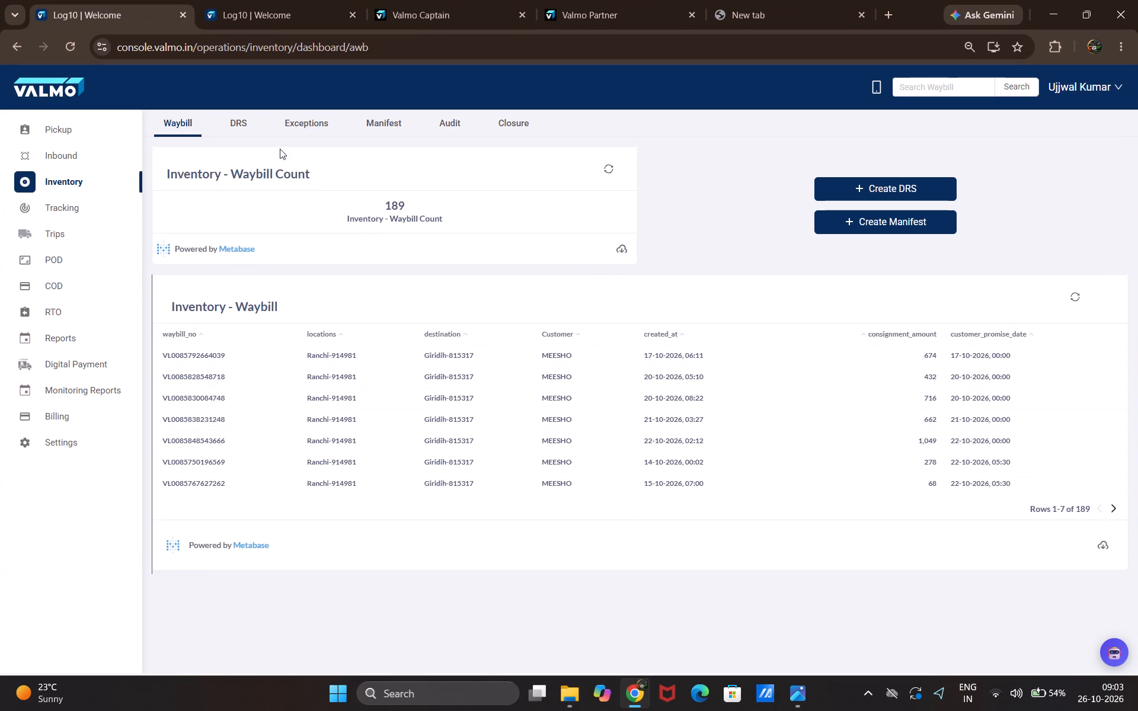
left_click(91, 389)
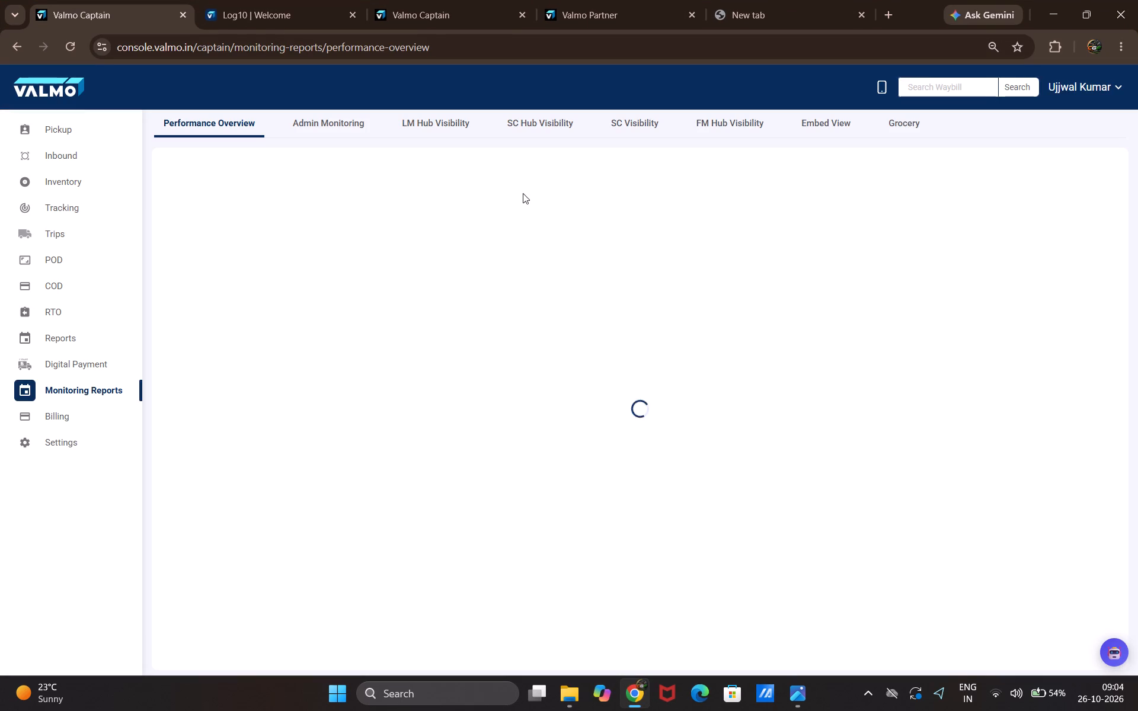
left_click(427, 117)
scroll(464, 290, "down", 3)
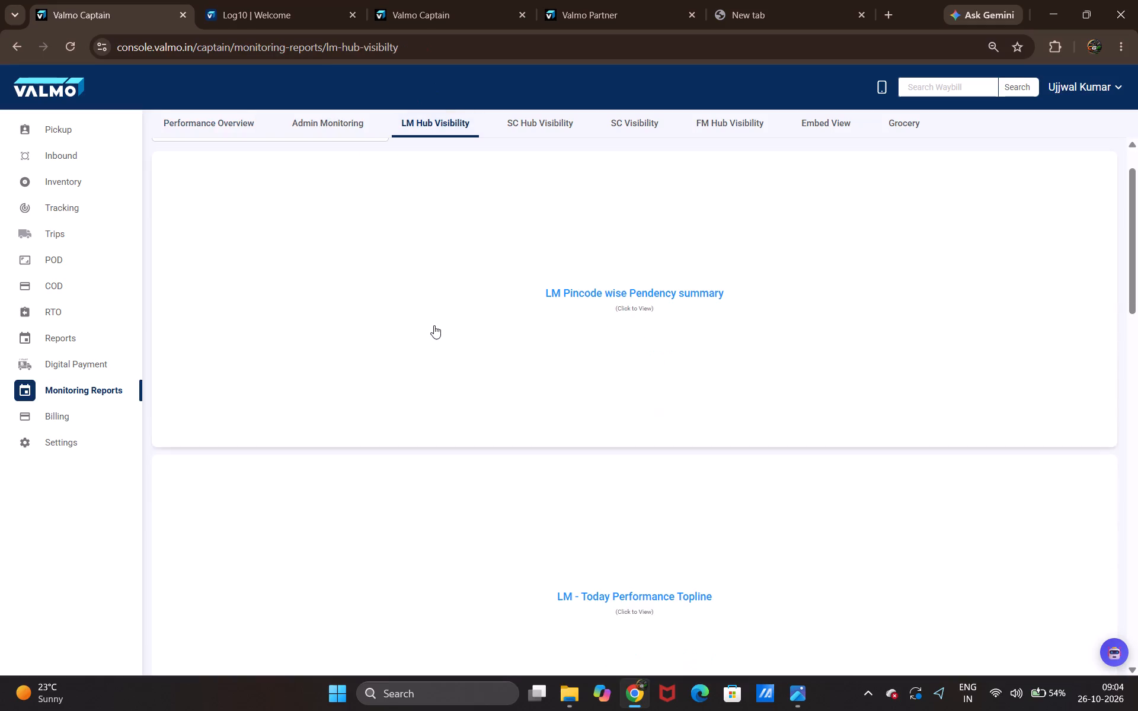
In LM Hub Visibility, load the full-width report directly below LM - Today Performance Topline.
scroll(434, 325, "down", 5)
left_click(397, 346)
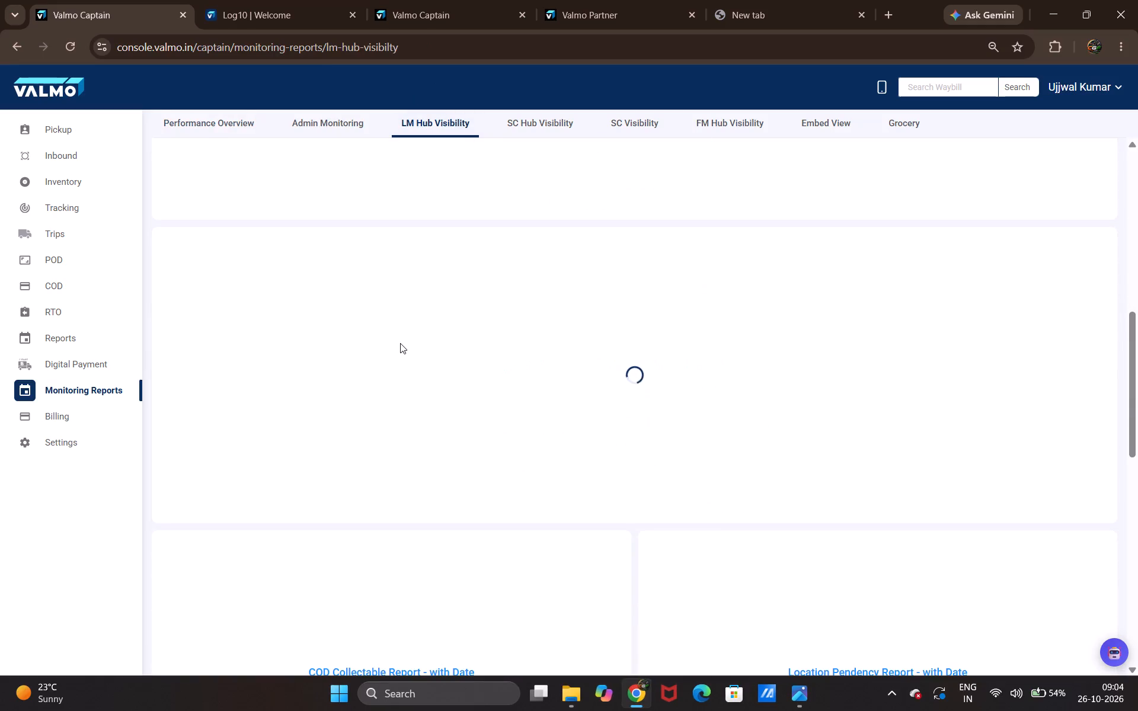